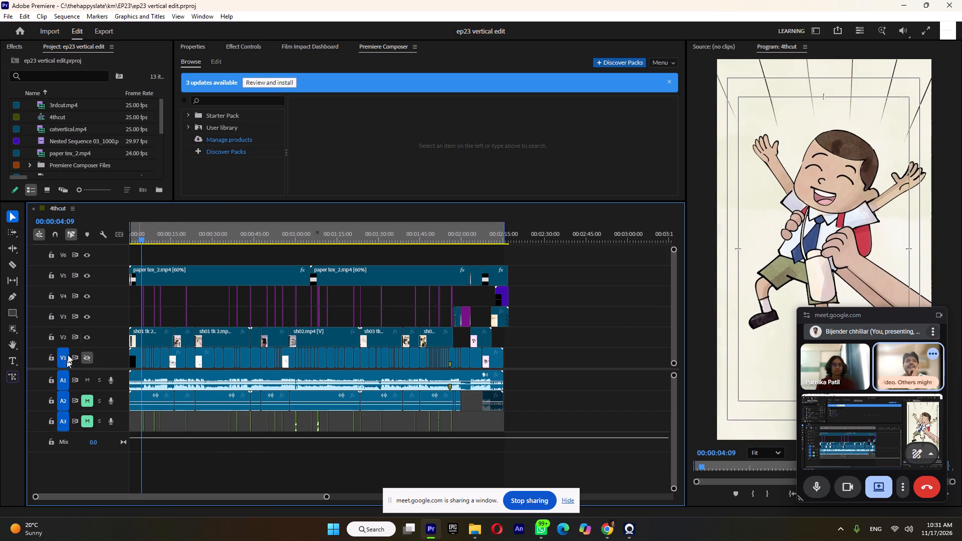
Hide the coloured artwork on video track V2 and turn on the output of track V1.
{"action": "left_click", "coordinate": [85, 339]}
{"action": "left_click", "coordinate": [88, 357]}
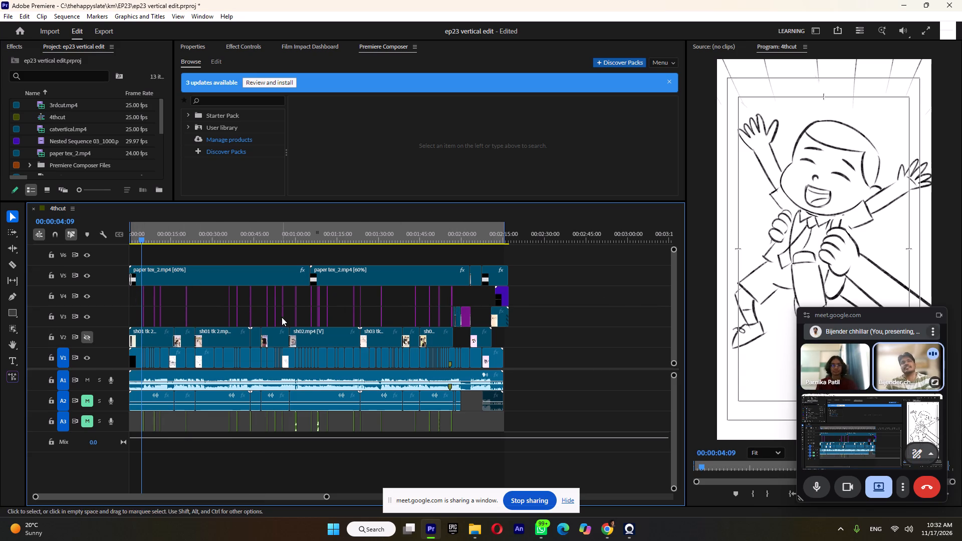
Browse the Transitions category of the Starter Pack in Premiere Composer.
{"action": "left_click", "coordinate": [413, 45]}
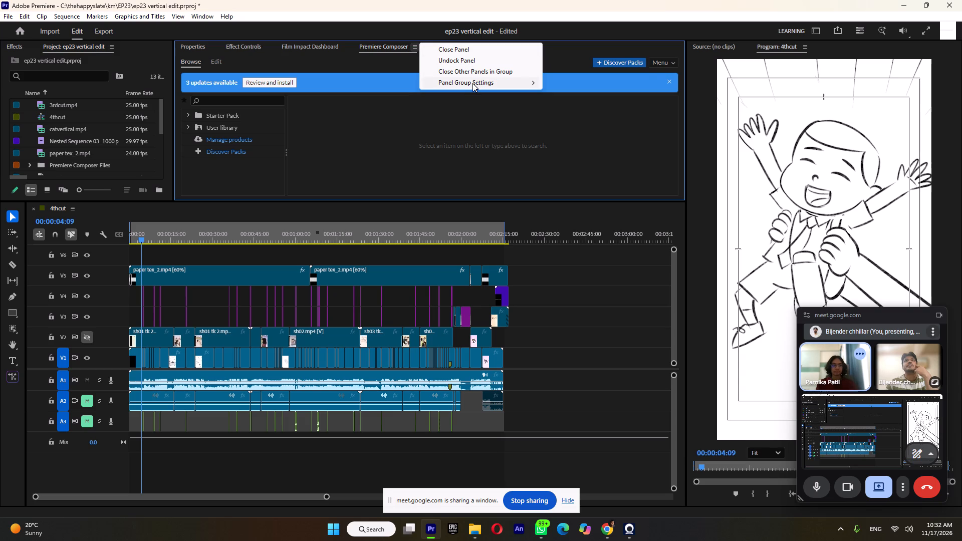
{"action": "left_click", "coordinate": [364, 46]}
{"action": "left_click", "coordinate": [229, 117]}
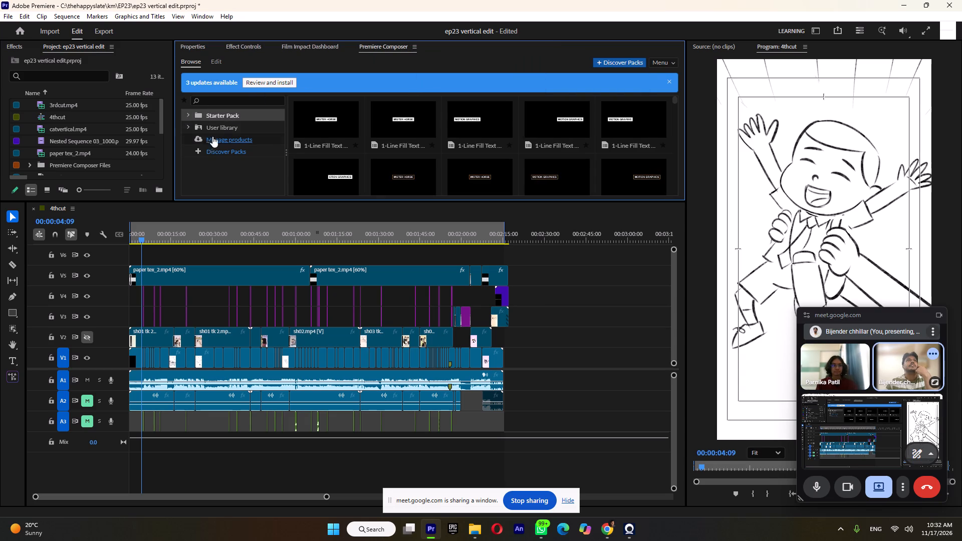
{"action": "left_click", "coordinate": [188, 114]}
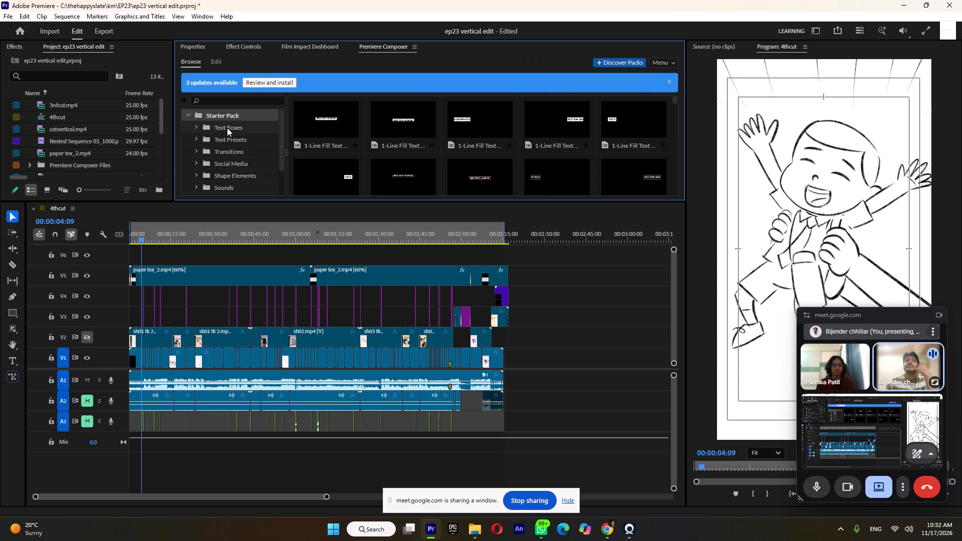
{"action": "left_click", "coordinate": [236, 149]}
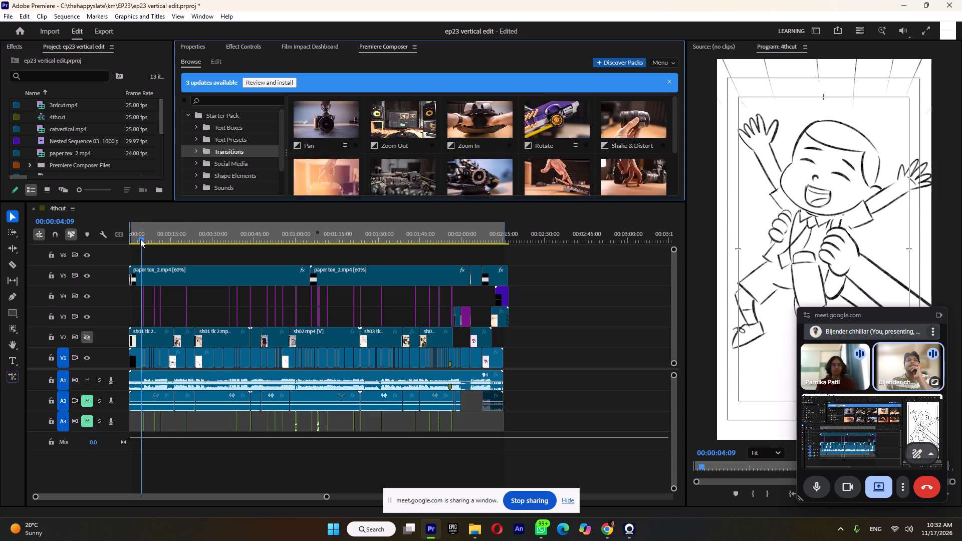
Turn off the output of video tracks V4 and V3.
{"action": "left_click", "coordinate": [86, 296]}
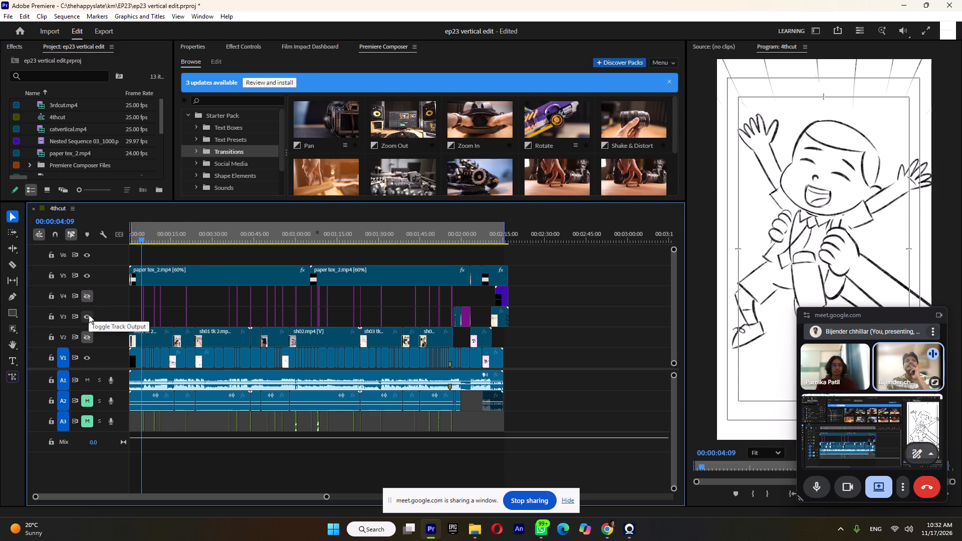
{"action": "left_click", "coordinate": [89, 315]}
Play the rough sketch cut from about 00:00:04, and review the ending between about 00:01:57 and 00:02:01.
{"action": "left_click", "coordinate": [141, 238]}
{"action": "key", "text": "space"}
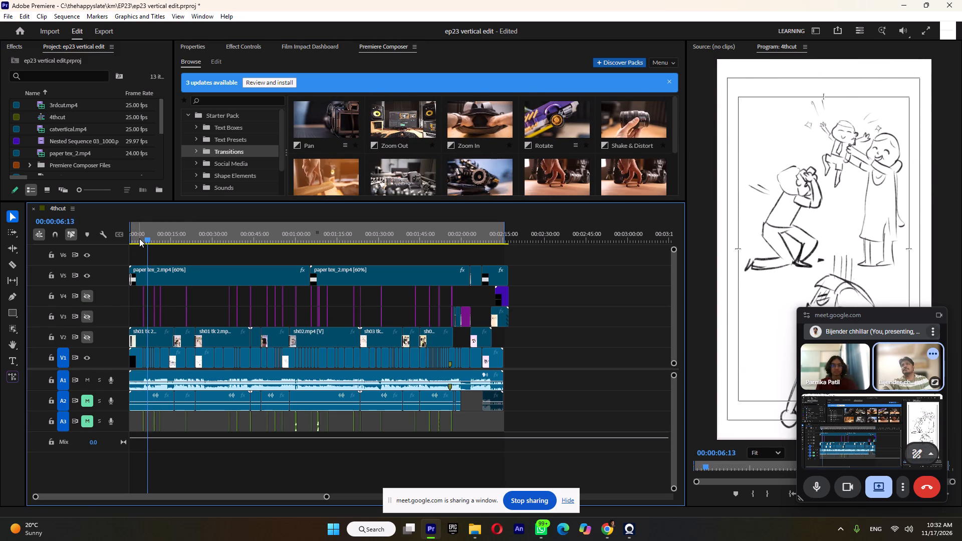
{"action": "key", "text": "space"}
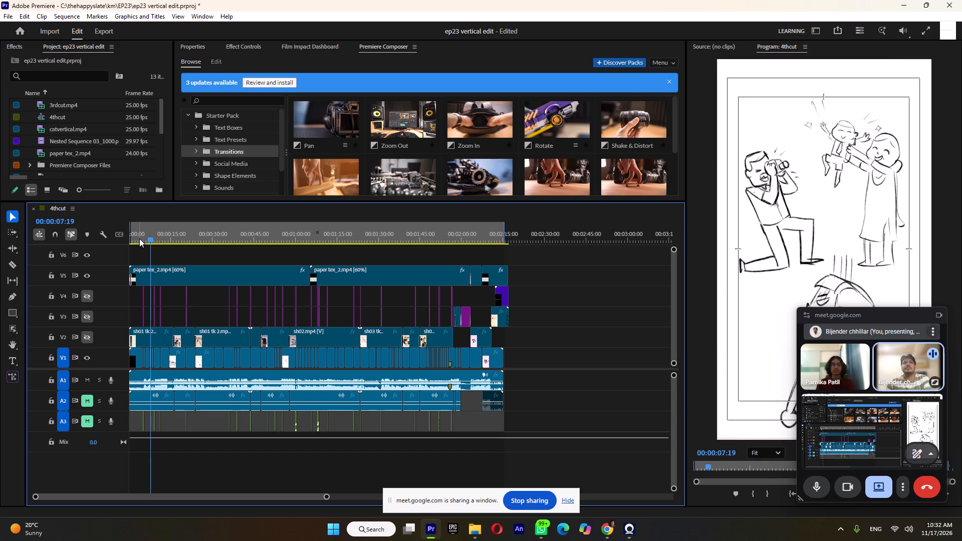
{"action": "left_click", "coordinate": [455, 233]}
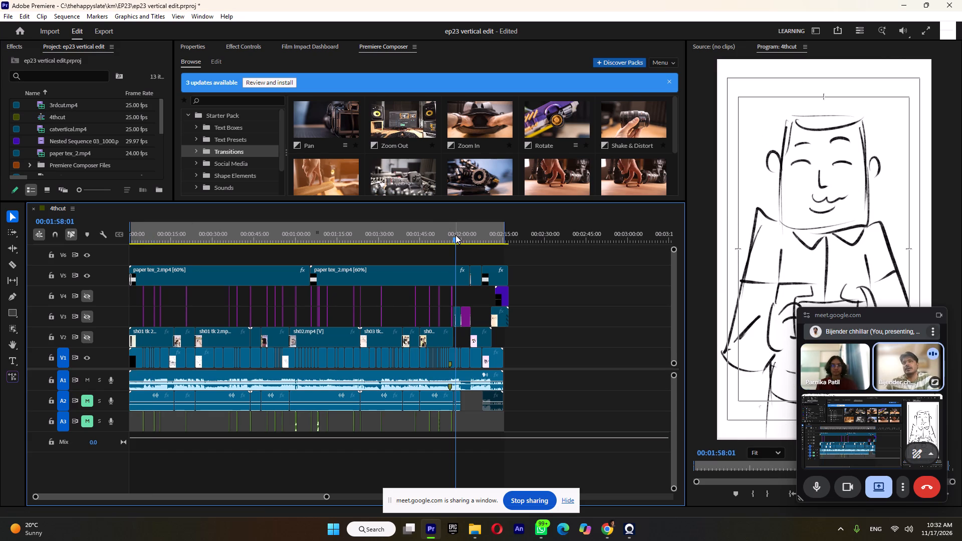
{"action": "left_click", "coordinate": [455, 235]}
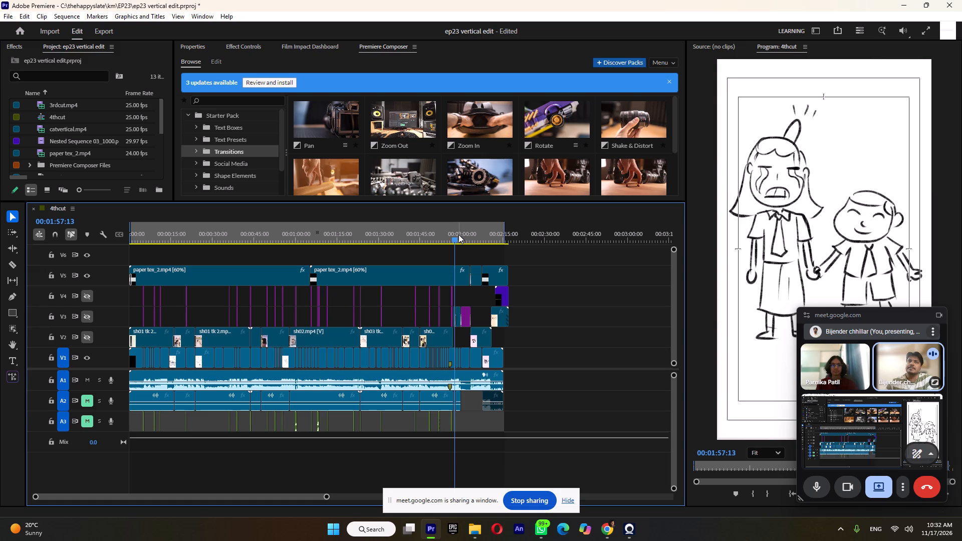
{"action": "left_click_drag", "start_coordinate": [463, 237], "coordinate": [467, 237]}
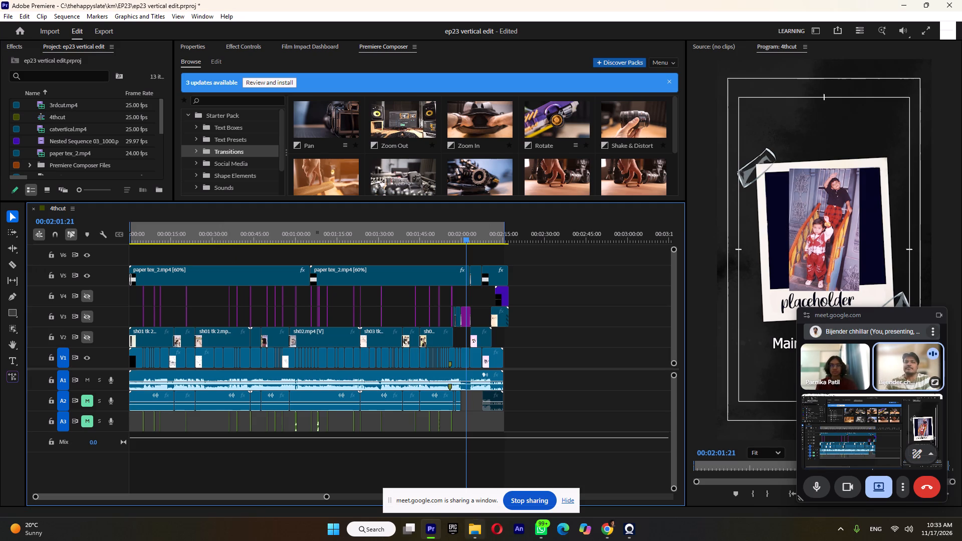
Switch to File Explorer to view the EP23 project folder.
{"action": "left_click", "coordinate": [476, 523]}
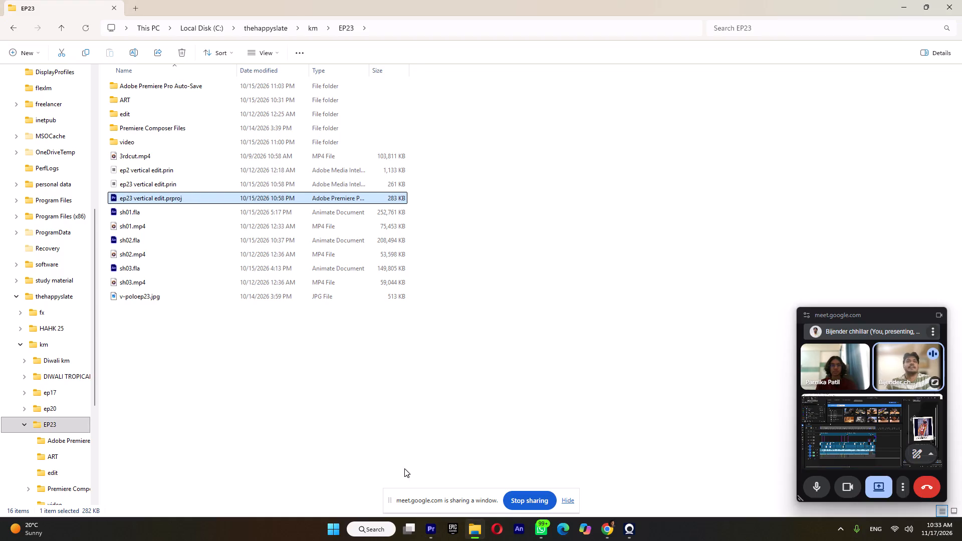
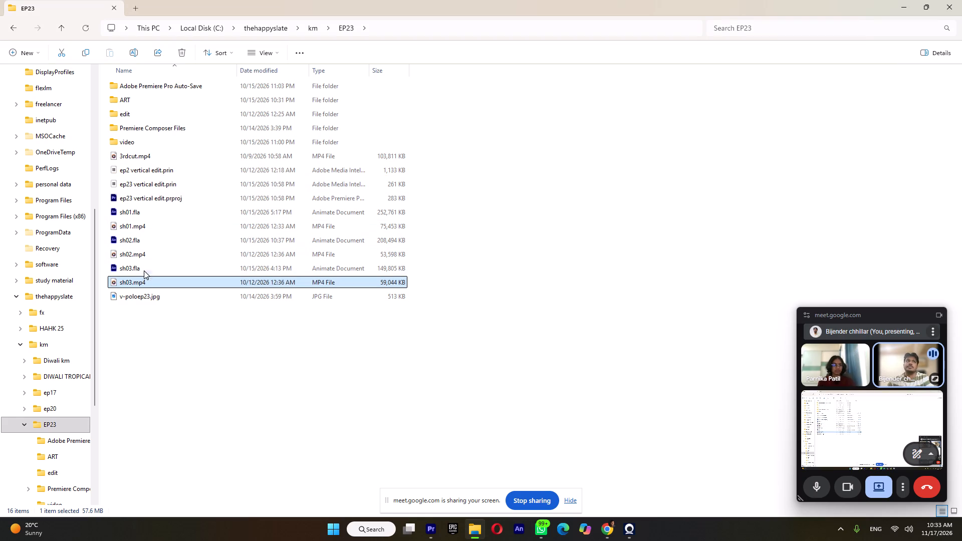
Open sh01.fla from the EP23 folder in Adobe Animate, with the sketch and coloured artwork both in view.
{"action": "left_click", "coordinate": [140, 214]}
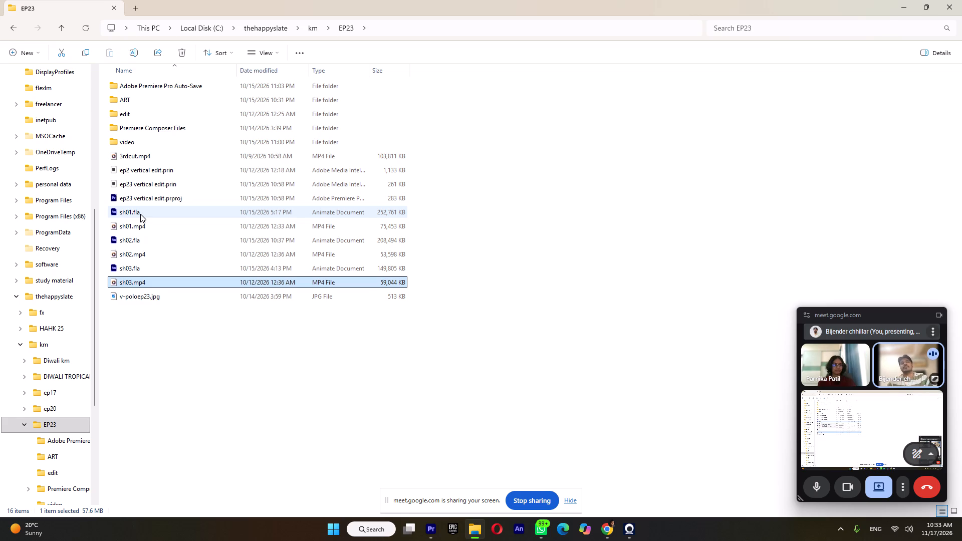
{"action": "double_click", "coordinate": [140, 214]}
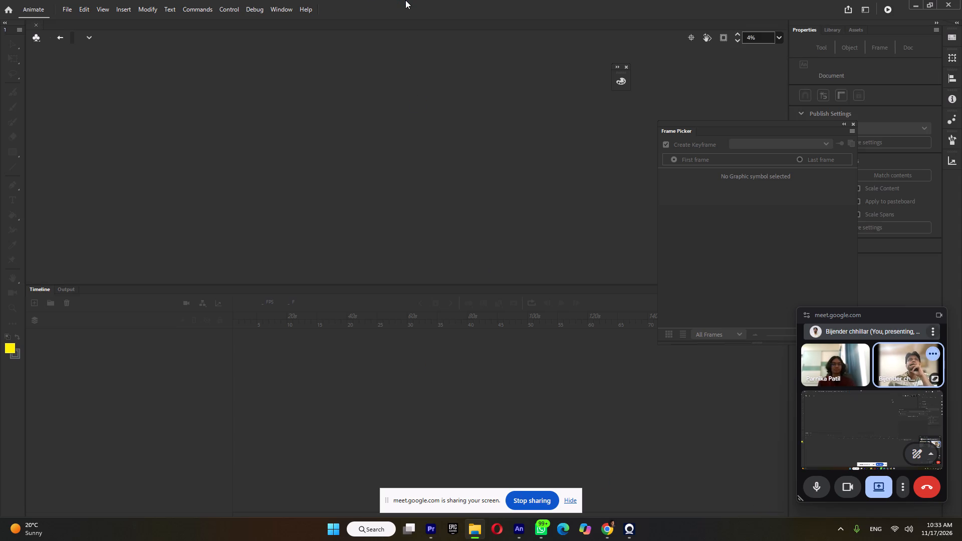
{"action": "scroll", "coordinate": [399, 168], "scroll_direction": "down", "scroll_amount": 12, "text": "ctrl"}
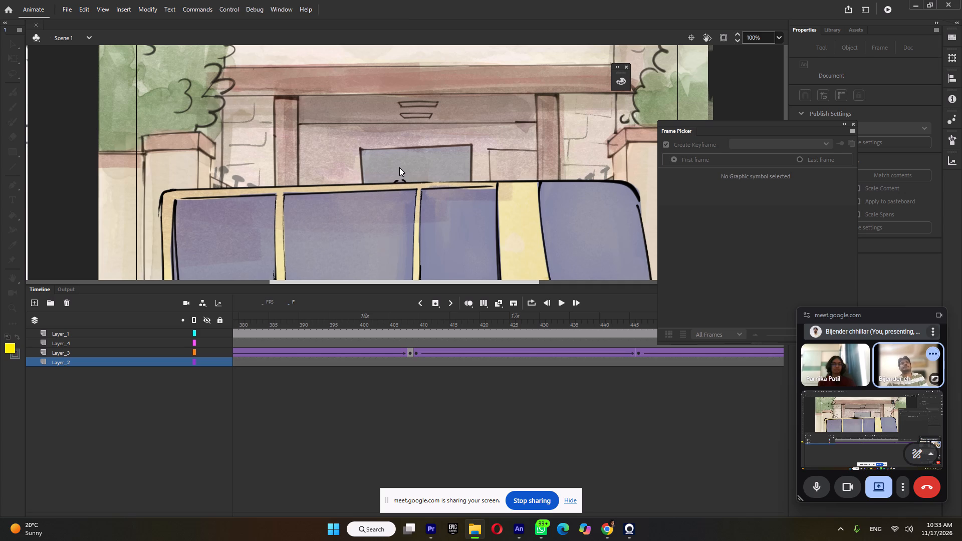
{"action": "scroll", "coordinate": [399, 168], "scroll_direction": "down", "scroll_amount": 15, "text": "ctrl"}
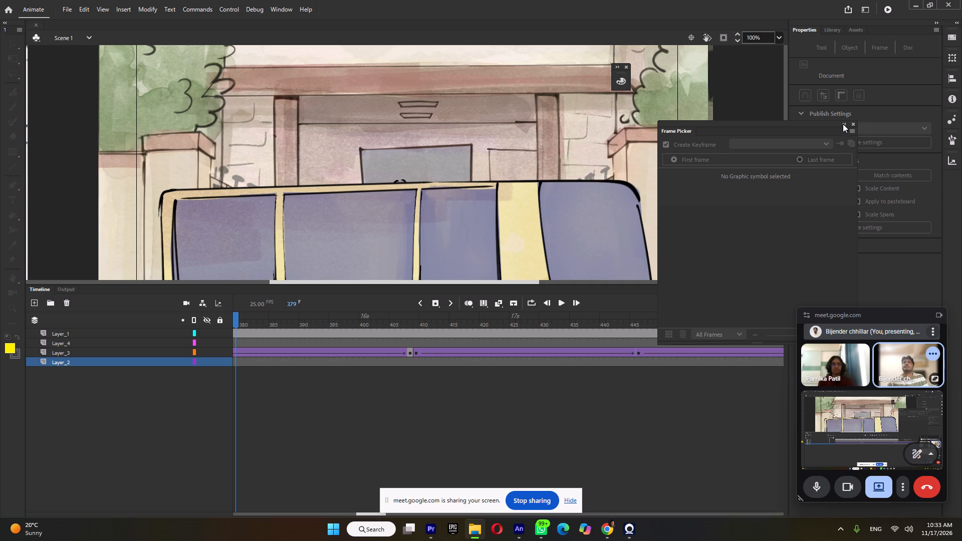
{"action": "left_click", "coordinate": [844, 124]}
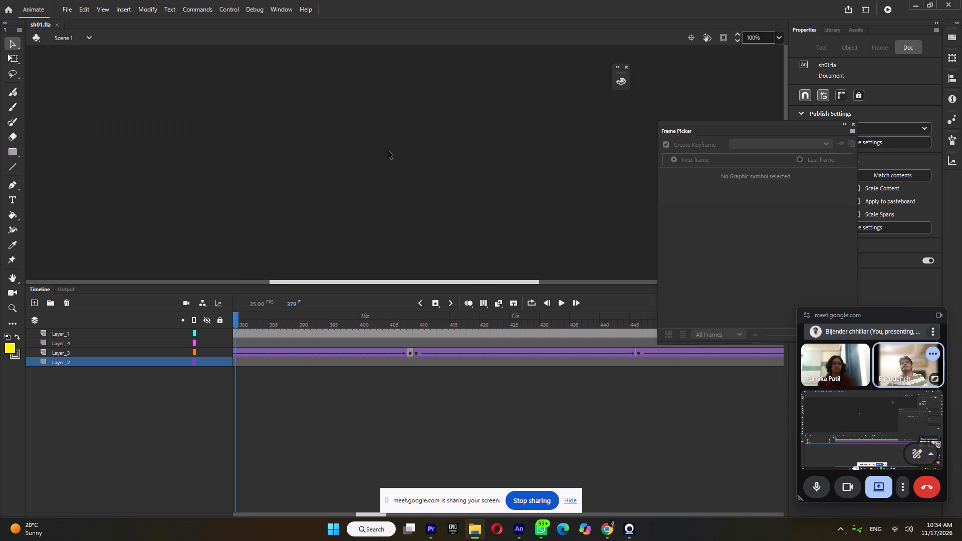
{"action": "scroll", "coordinate": [388, 154], "scroll_direction": "down", "scroll_amount": 10, "text": "ctrl"}
{"action": "scroll", "coordinate": [379, 113], "scroll_direction": "down", "scroll_amount": 5, "text": "ctrl"}
{"action": "scroll", "coordinate": [388, 69], "scroll_direction": "up", "scroll_amount": 5, "text": "ctrl"}
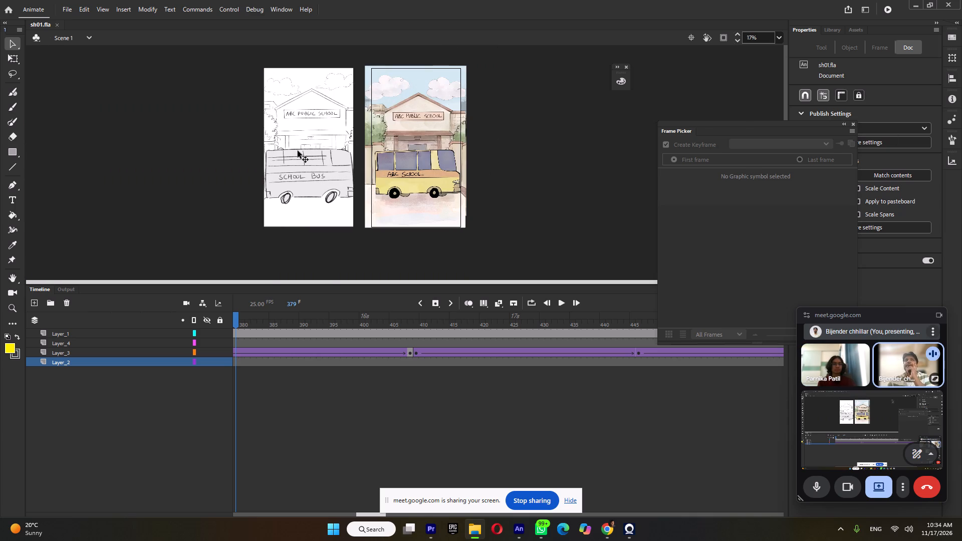
Select the sketch reference beside the coloured artwork and toggle the visibility of its layer, Layer_1.
{"action": "left_click", "coordinate": [280, 143]}
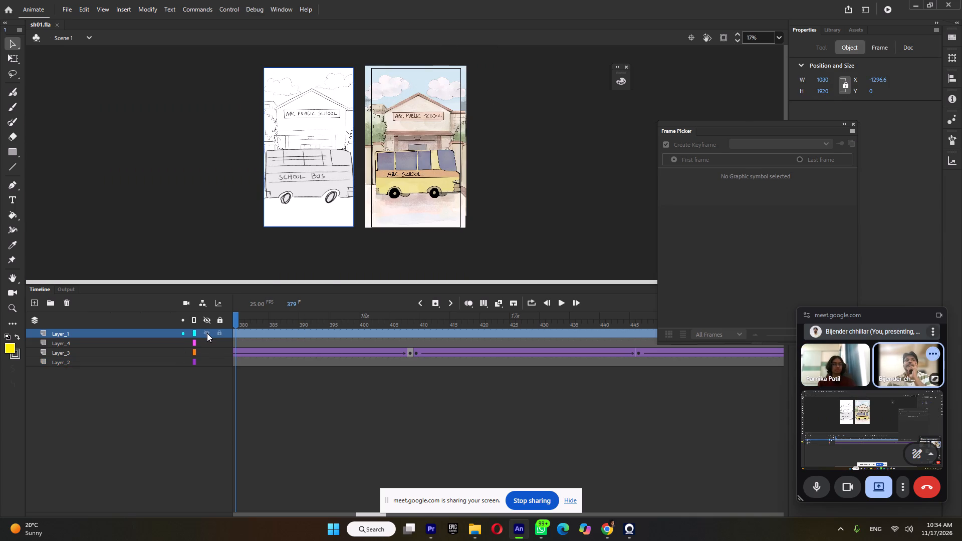
{"action": "left_click", "coordinate": [207, 333]}
{"action": "left_click", "coordinate": [207, 333]}
{"action": "left_click", "coordinate": [206, 332]}
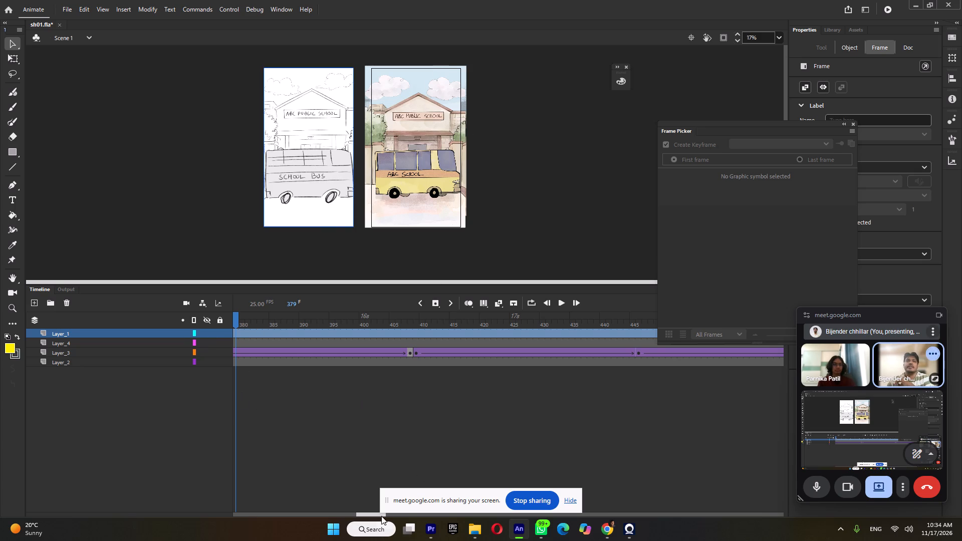
Play Scene 1 from frame 1 to about frame 740, comparing the sketch reference with the coloured animation.
{"action": "left_click_drag", "start_coordinate": [360, 514], "coordinate": [165, 514]}
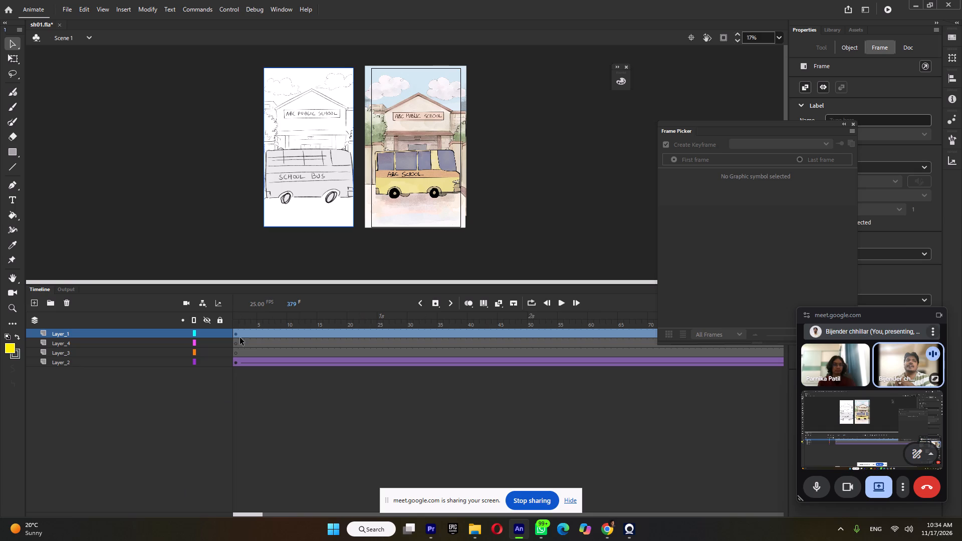
{"action": "left_click_drag", "start_coordinate": [240, 311], "coordinate": [233, 314]}
{"action": "left_click_drag", "start_coordinate": [242, 316], "coordinate": [236, 318]}
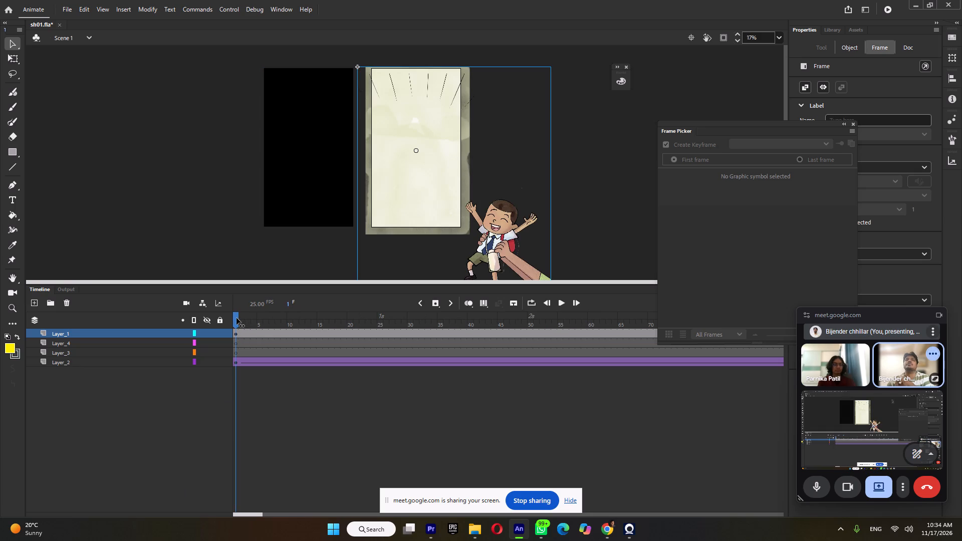
{"action": "left_click_drag", "start_coordinate": [236, 318], "coordinate": [236, 318]}
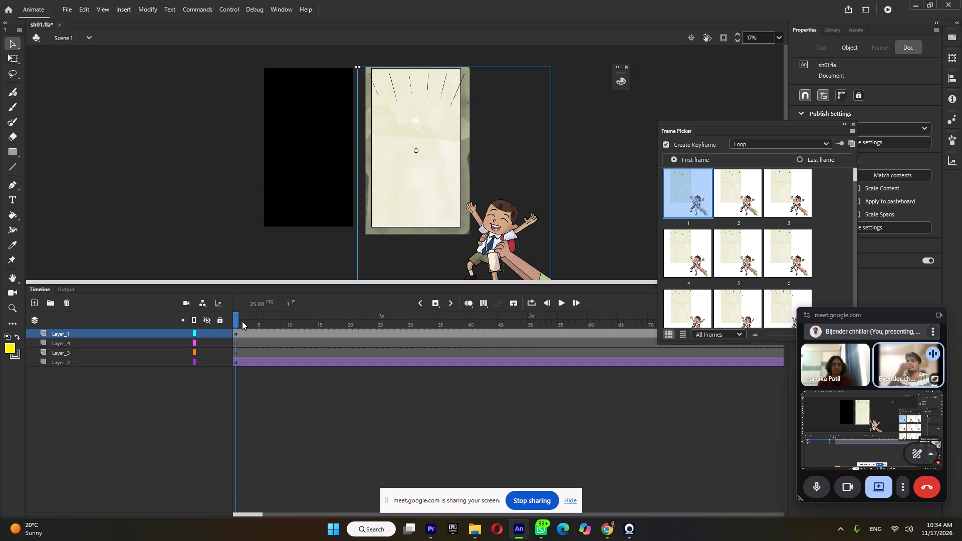
{"action": "key", "text": "Return"}
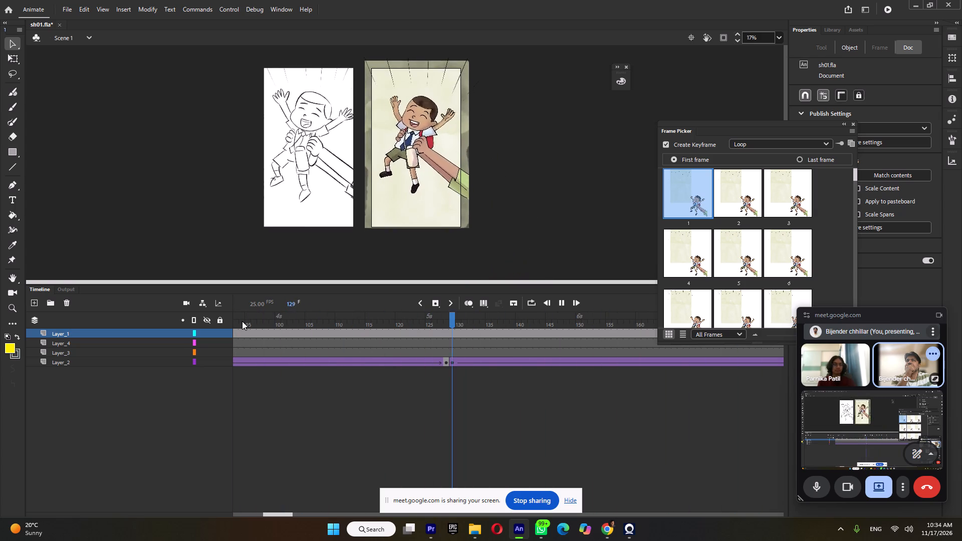
{"action": "key", "text": "Return"}
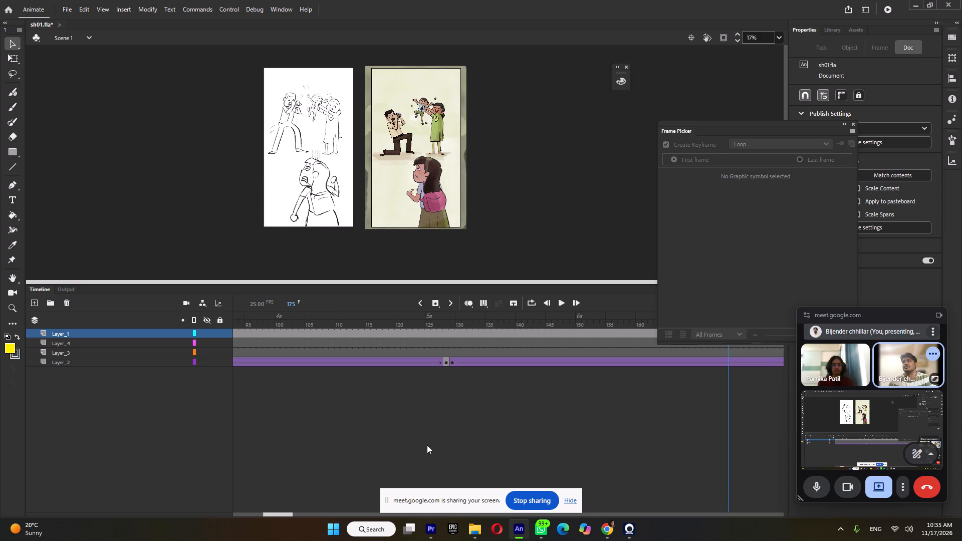
{"action": "left_click", "coordinate": [417, 321]}
{"action": "key", "text": "Return"}
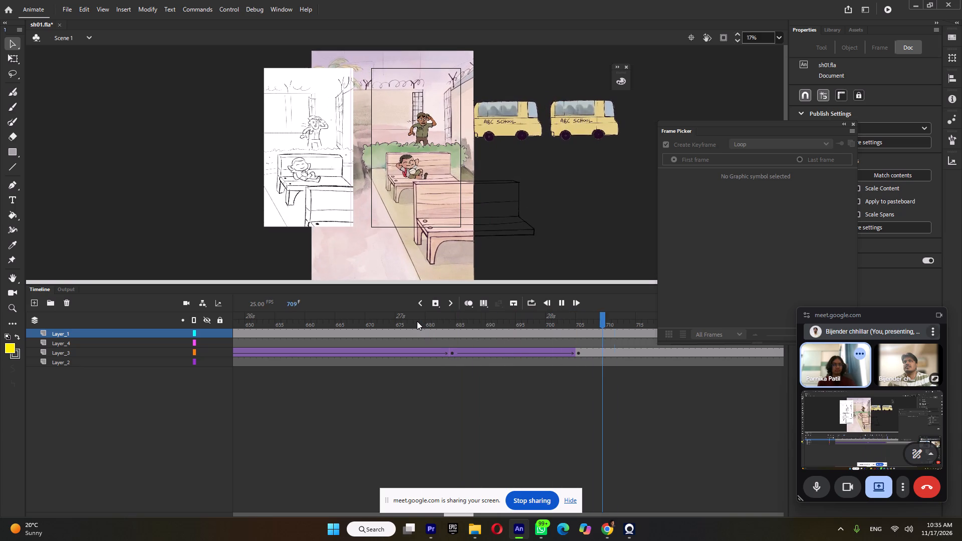
{"action": "key", "text": "Return"}
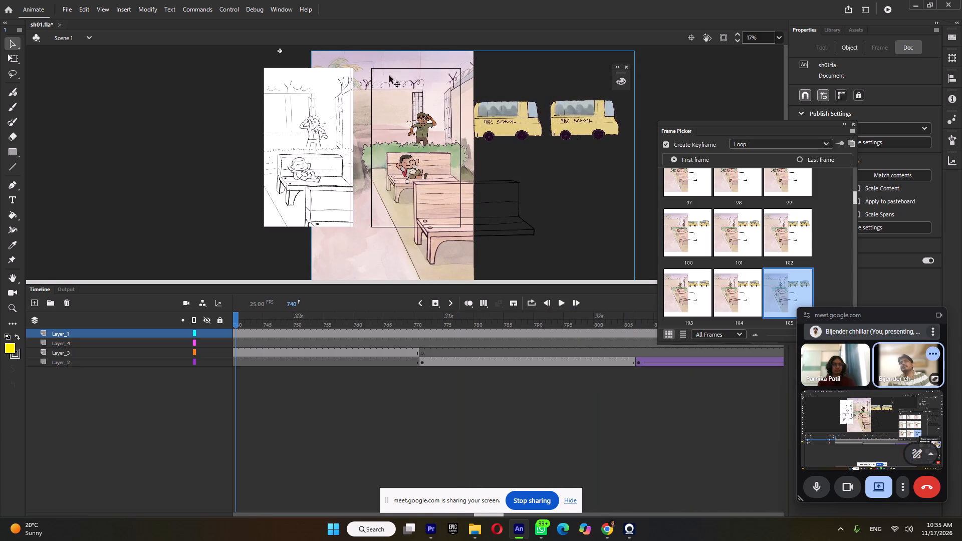
Examine the security guard and bench shot up close, and scrub Scene 1 between about frames 565 and 743.
{"action": "scroll", "coordinate": [441, 129], "scroll_direction": "up", "scroll_amount": 5, "text": "ctrl"}
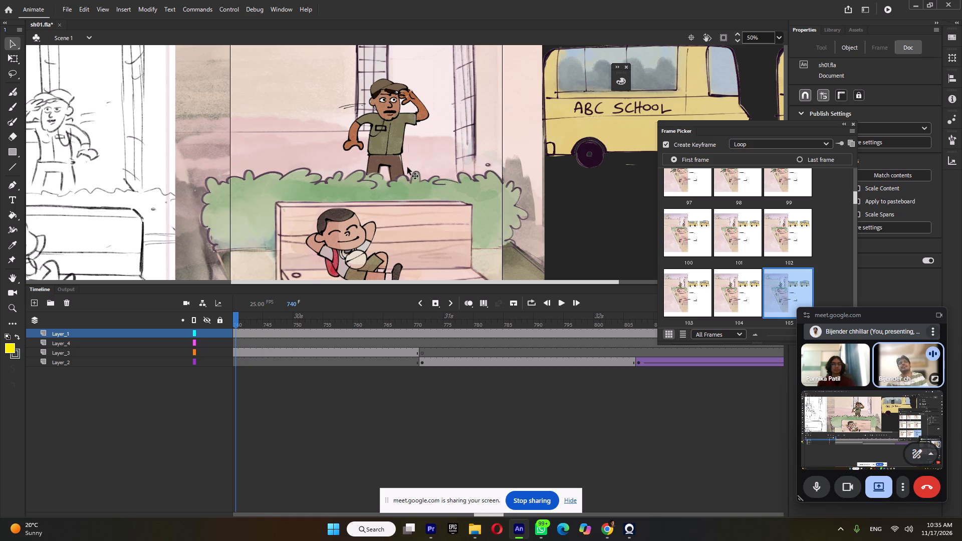
{"action": "scroll", "coordinate": [407, 168], "scroll_direction": "down", "scroll_amount": 5, "text": "ctrl"}
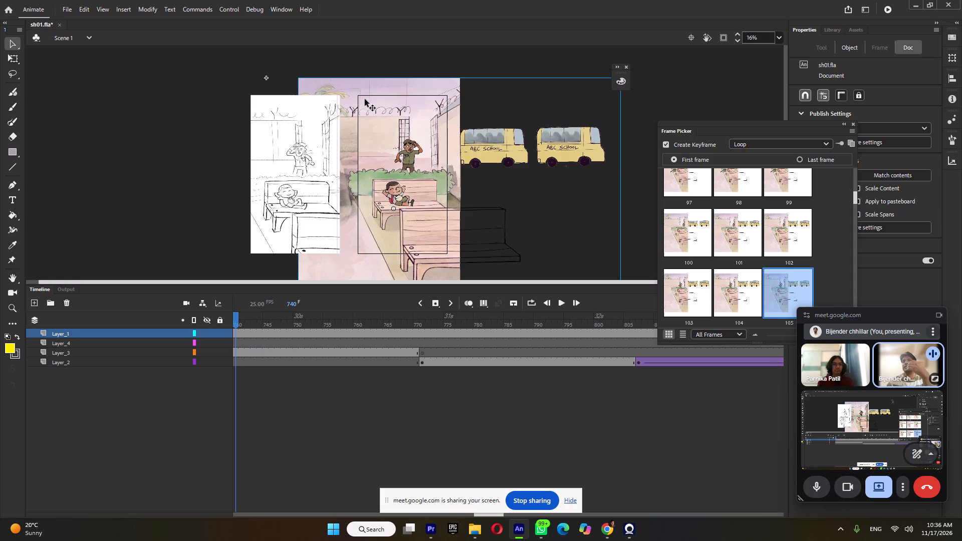
{"action": "left_click_drag", "start_coordinate": [254, 321], "coordinate": [237, 326]}
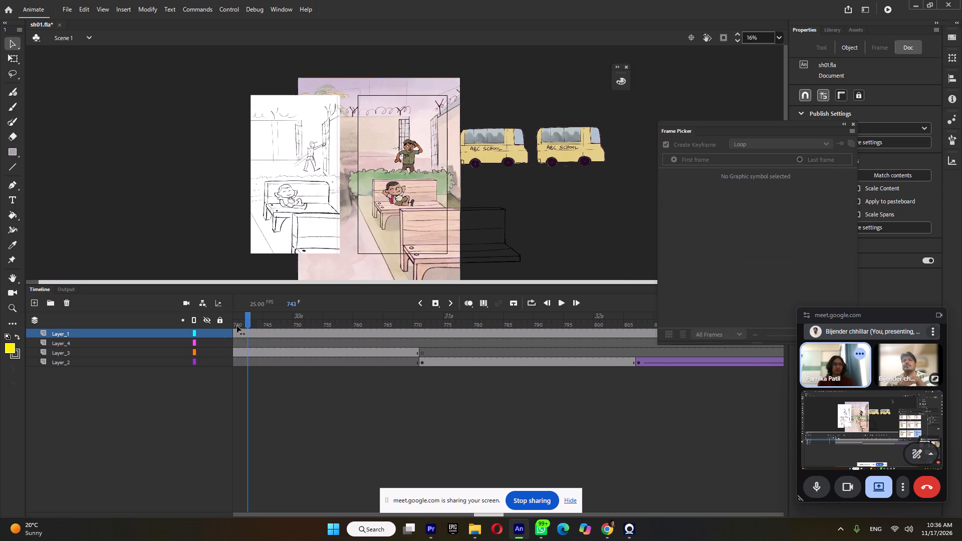
{"action": "left_click_drag", "start_coordinate": [237, 326], "coordinate": [253, 340]}
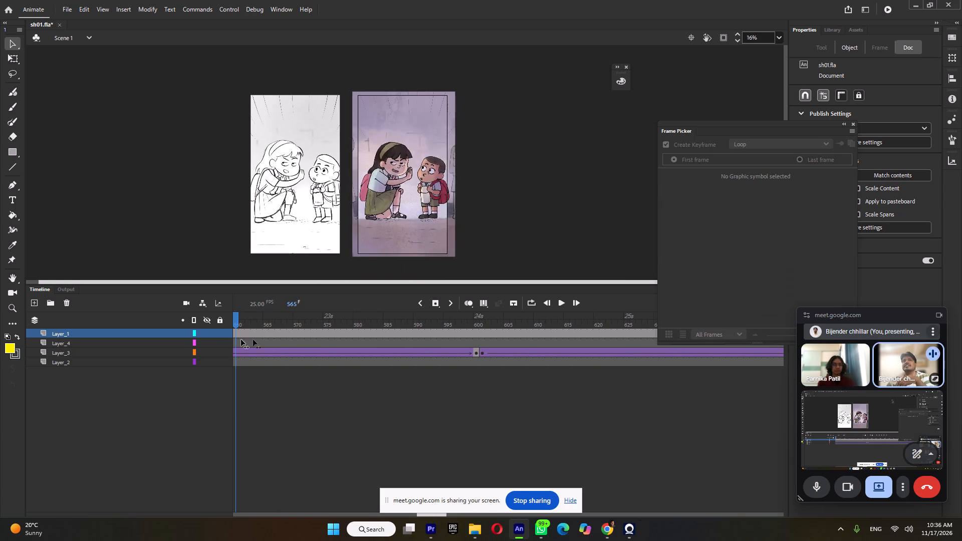
{"action": "left_click_drag", "start_coordinate": [253, 340], "coordinate": [757, 365]}
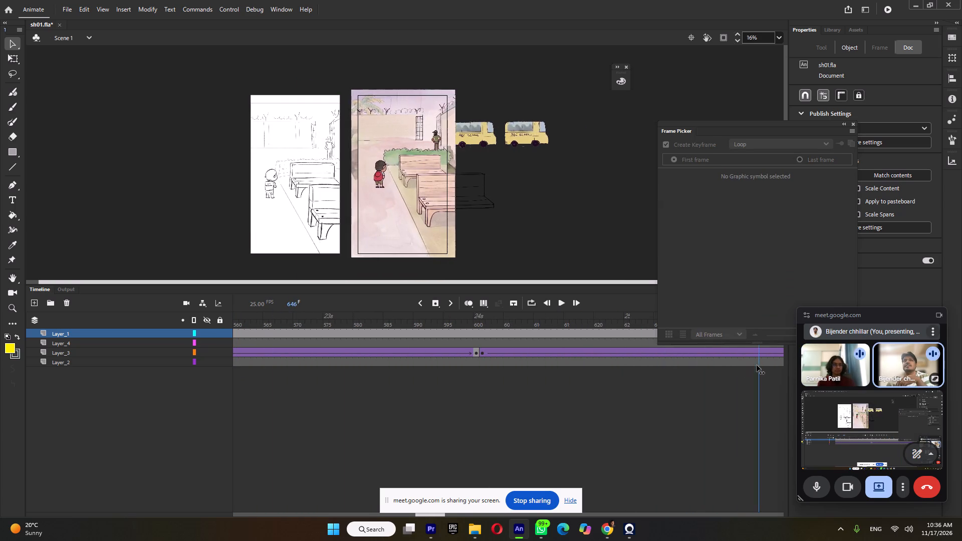
{"action": "left_click_drag", "start_coordinate": [757, 365], "coordinate": [647, 382]}
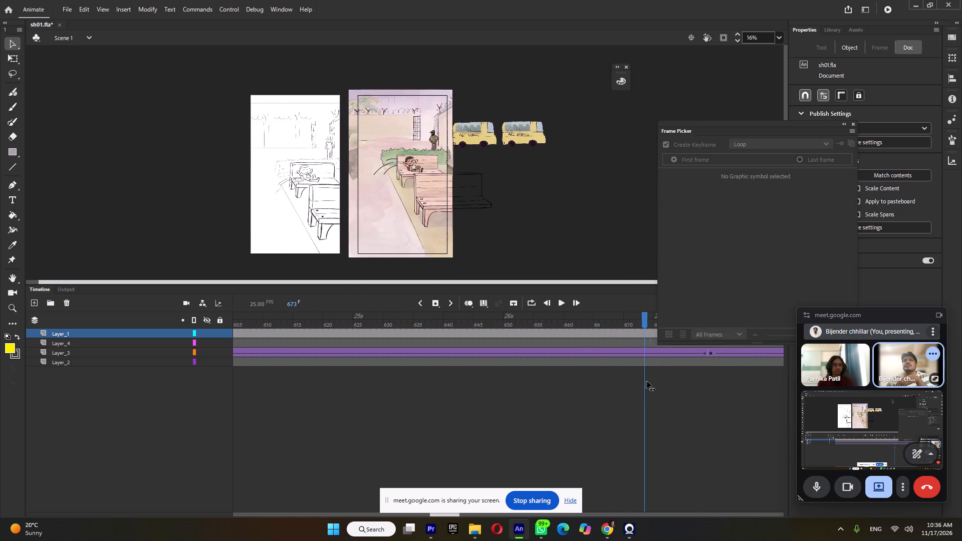
{"action": "left_click_drag", "start_coordinate": [647, 382], "coordinate": [617, 389]}
Open the bench shot's symbol 8-11 and play its animation of the boy and the guard to about frame 158.
{"action": "double_click", "coordinate": [409, 158]}
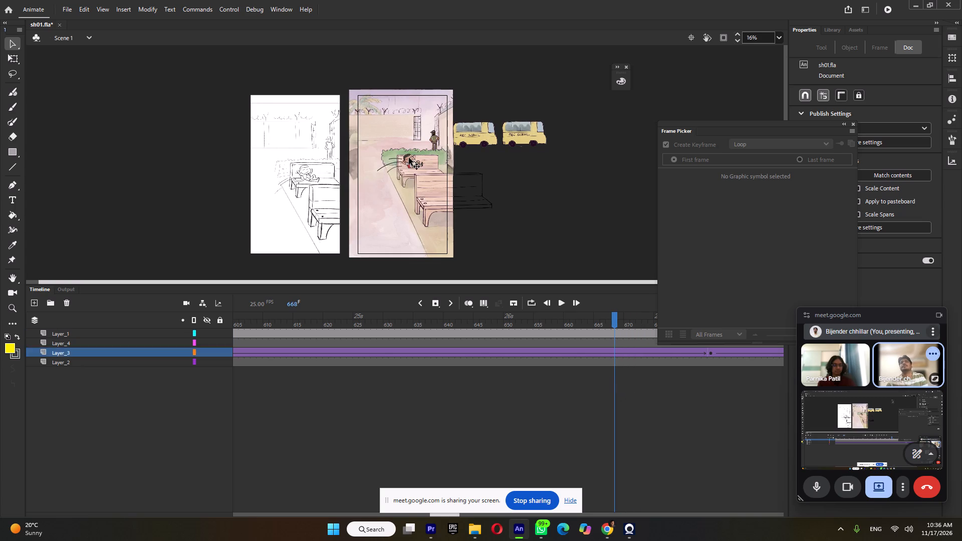
{"action": "scroll", "coordinate": [412, 163], "scroll_direction": "up", "scroll_amount": 5, "text": "ctrl"}
{"action": "left_click", "coordinate": [442, 330]}
{"action": "key", "text": "Return"}
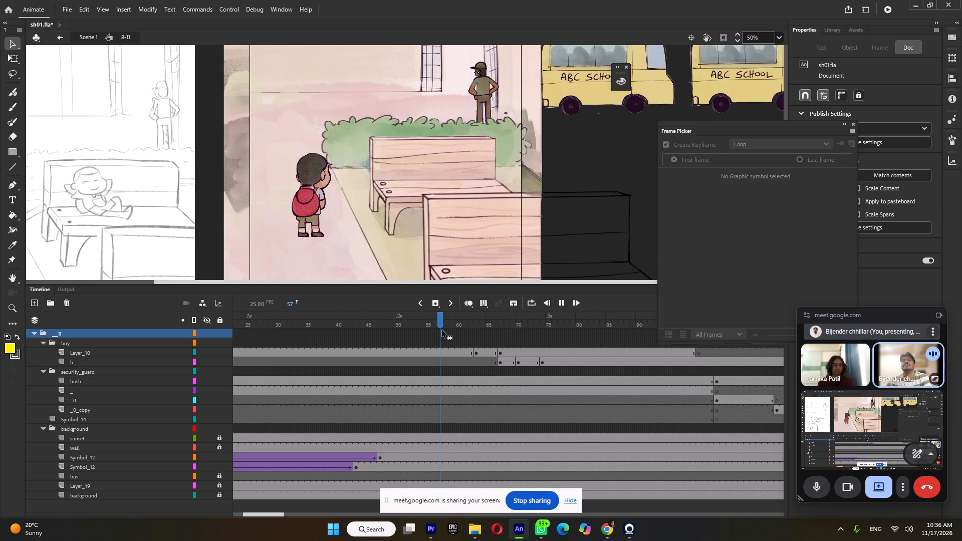
{"action": "key", "text": "Return"}
{"action": "left_click", "coordinate": [401, 325]}
{"action": "key", "text": "Return"}
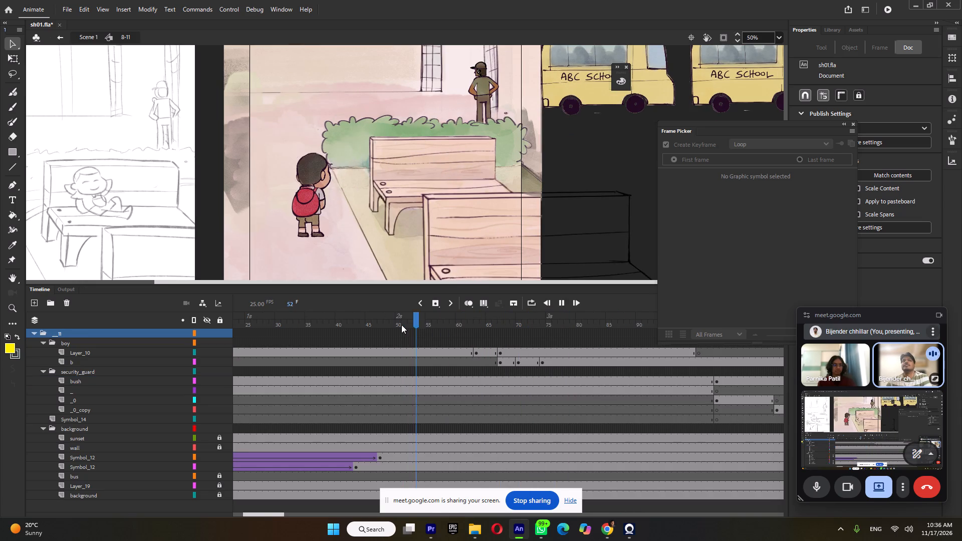
{"action": "key", "text": "Return"}
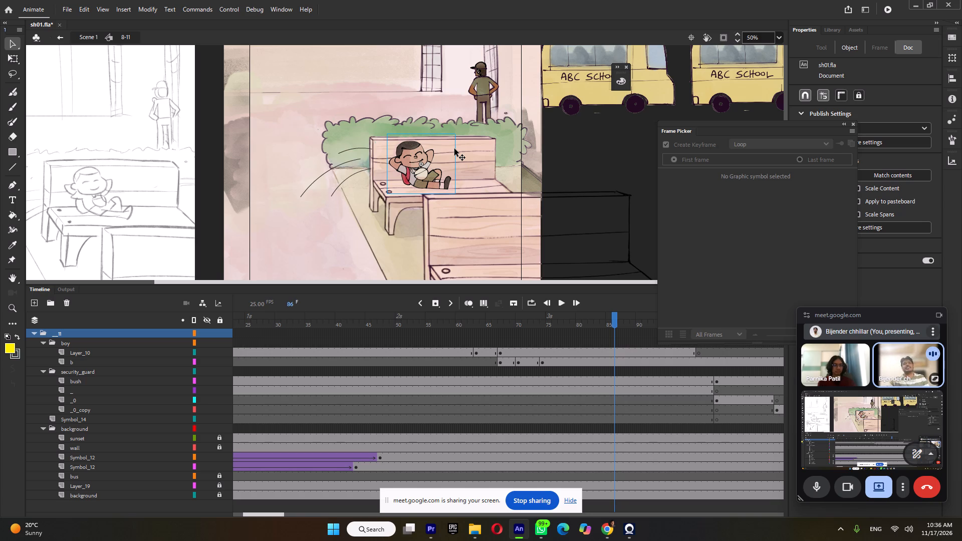
{"action": "scroll", "coordinate": [445, 154], "scroll_direction": "down", "scroll_amount": 2, "text": "ctrl"}
{"action": "left_click_drag", "start_coordinate": [610, 327], "coordinate": [702, 338]}
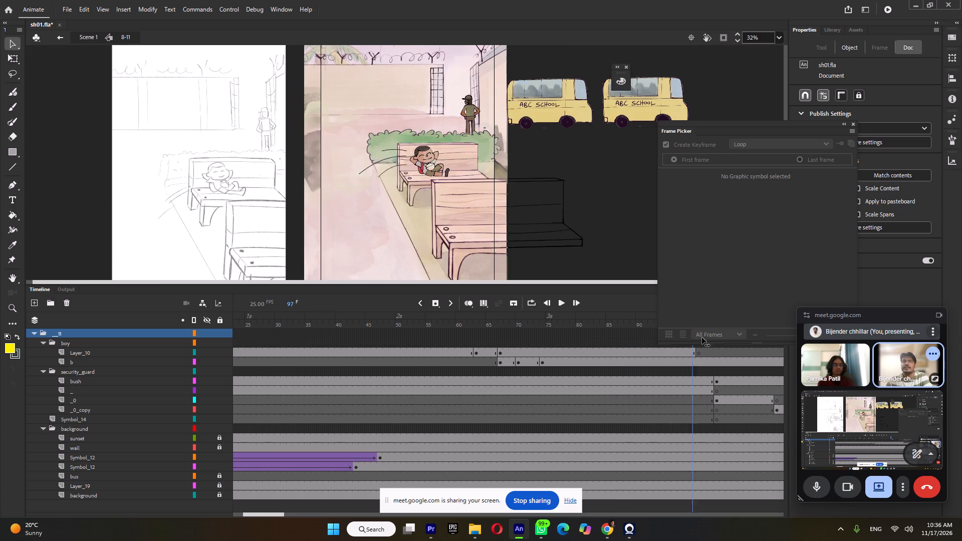
{"action": "left_click_drag", "start_coordinate": [702, 338], "coordinate": [576, 371]}
{"action": "key", "text": "Return"}
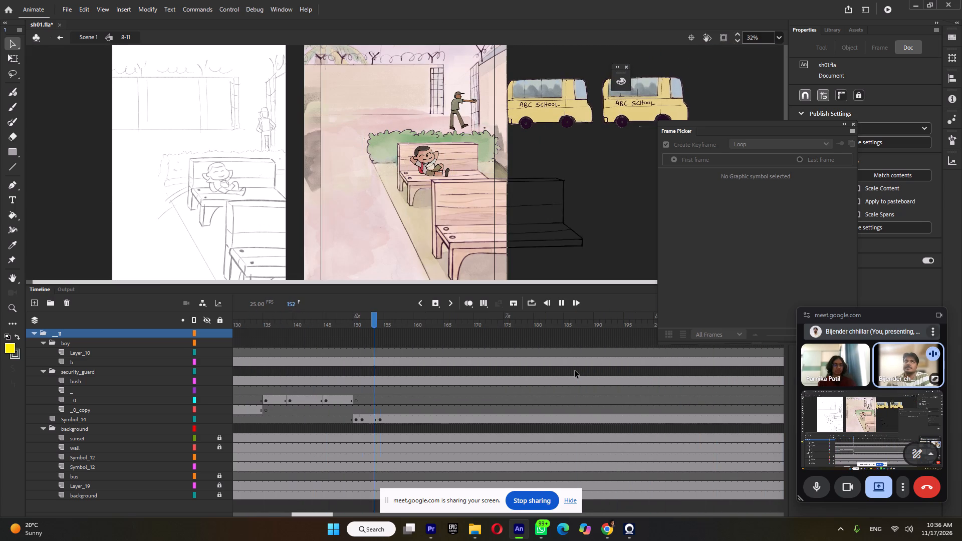
{"action": "key", "text": "Return"}
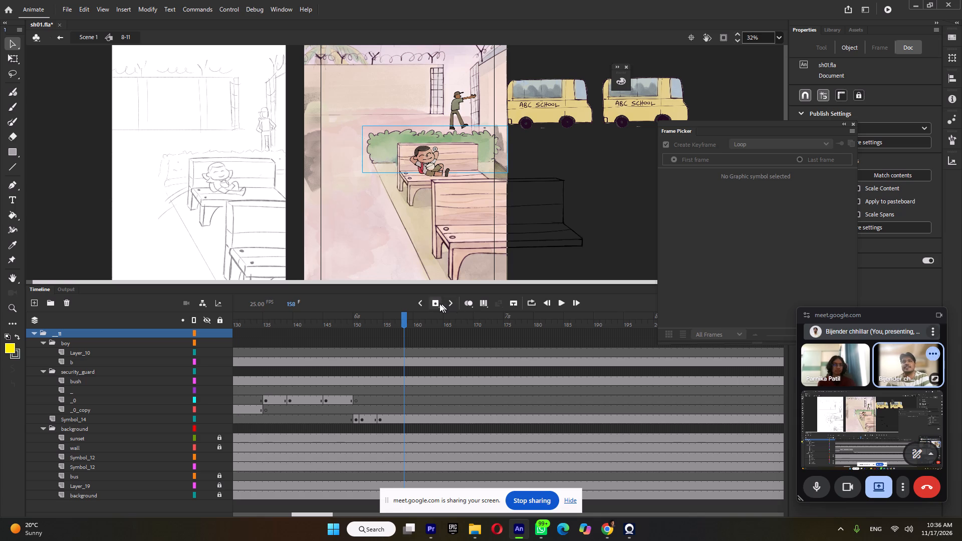
Return to Scene 1, go back to the shot of the kneeling girl and the boy, and open its symbol 07.
{"action": "left_click", "coordinate": [85, 39]}
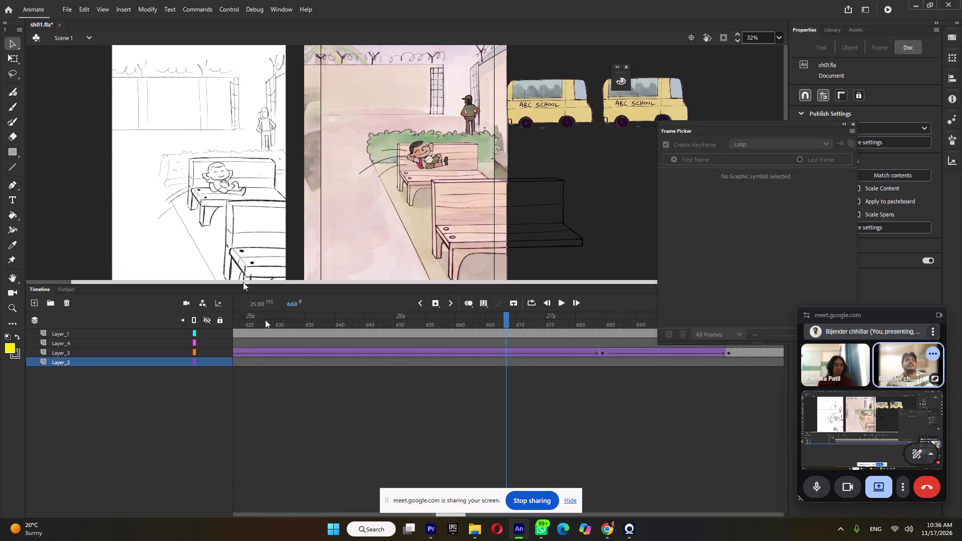
{"action": "left_click_drag", "start_coordinate": [258, 316], "coordinate": [167, 331]}
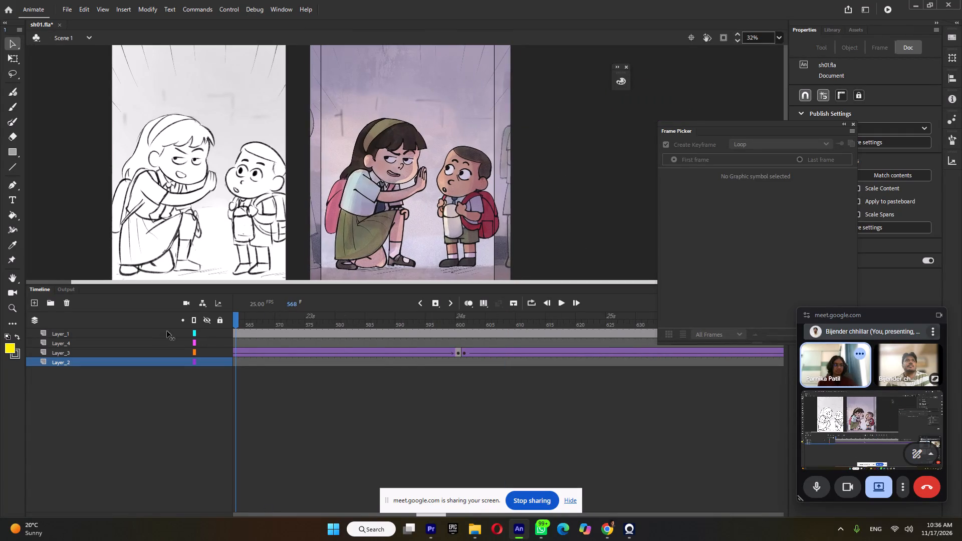
{"action": "left_click_drag", "start_coordinate": [167, 331], "coordinate": [410, 361]}
{"action": "double_click", "coordinate": [367, 206]}
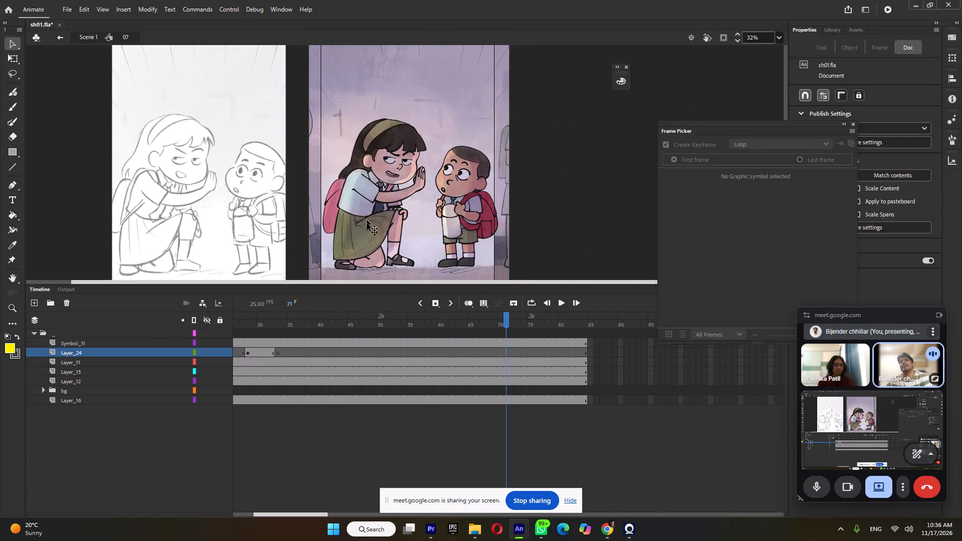
Open the kneeling girl's nested Symbol 11 and compare its drawings at frames 6 and 7.
{"action": "left_click", "coordinate": [366, 225]}
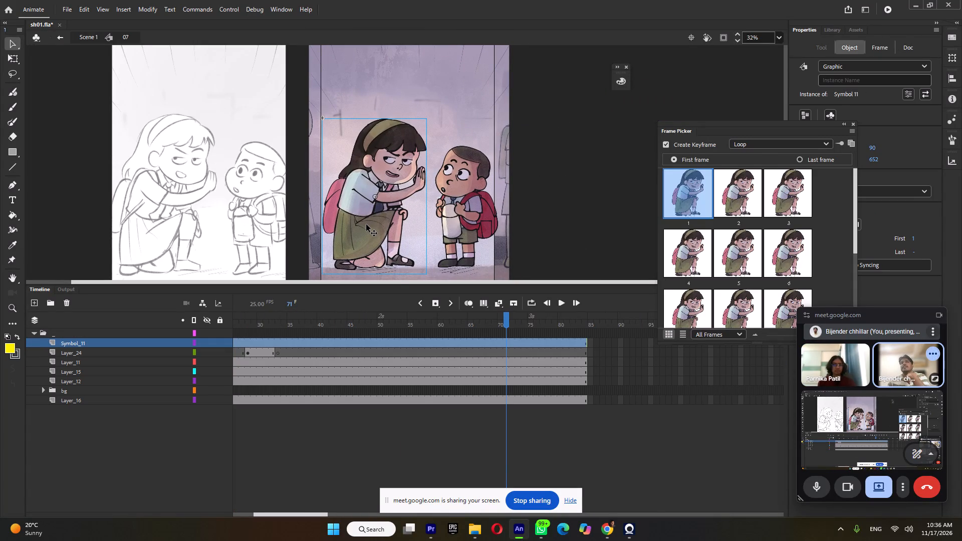
{"action": "left_click", "coordinate": [366, 224]}
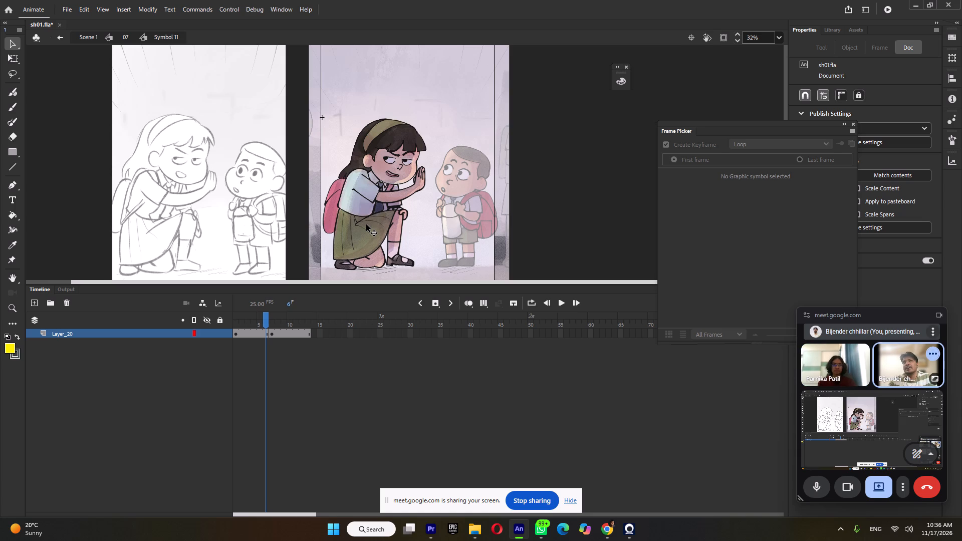
{"action": "left_click_drag", "start_coordinate": [268, 317], "coordinate": [263, 324]}
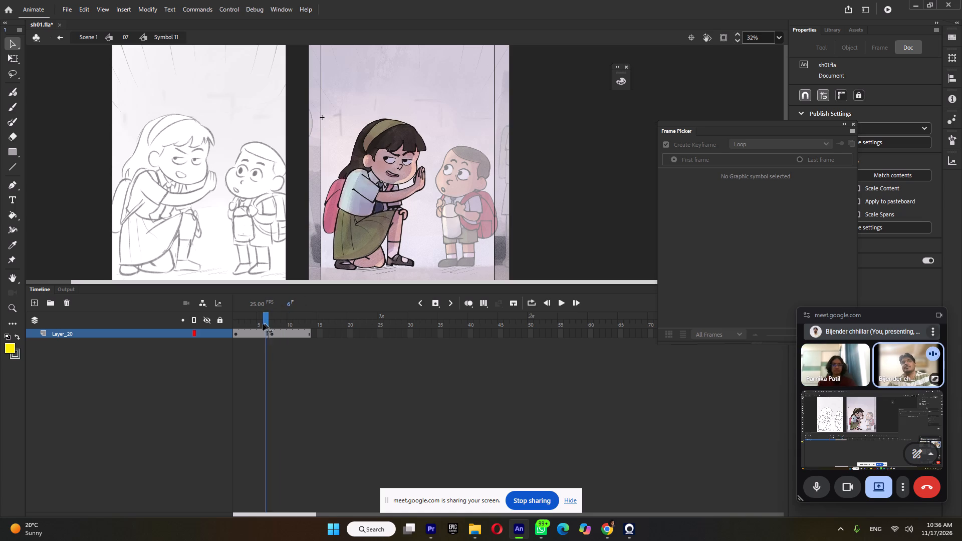
{"action": "left_click_drag", "start_coordinate": [263, 324], "coordinate": [271, 333]}
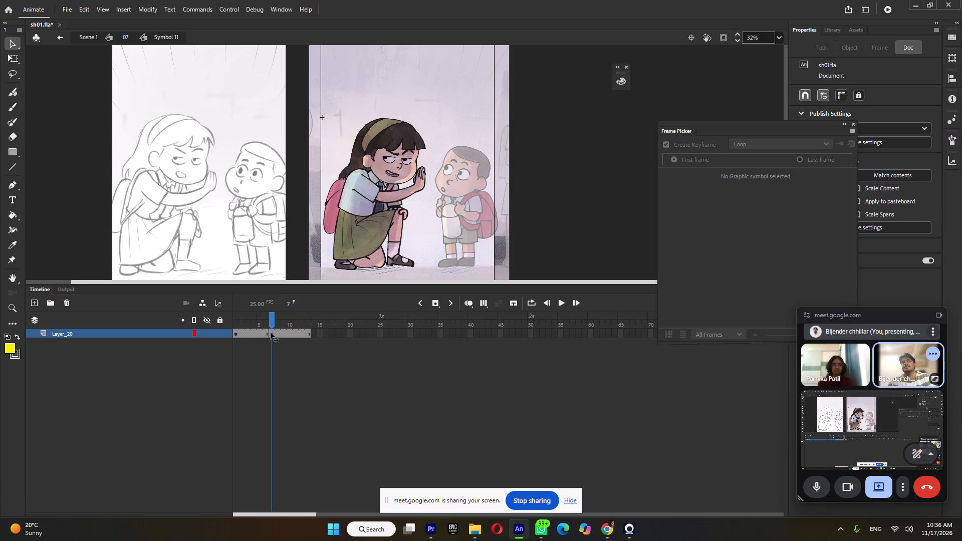
Recheck Symbol 11's drawing at frame 6, and play the parent symbol 07 from its start through frame 84.
{"action": "left_click_drag", "start_coordinate": [271, 333], "coordinate": [260, 335]}
{"action": "left_click", "coordinate": [266, 332]}
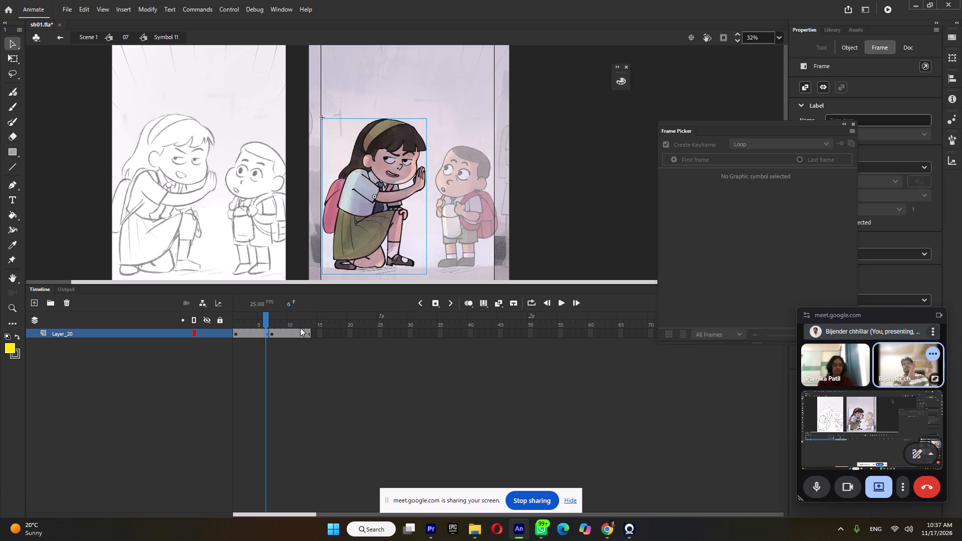
{"action": "double_click", "coordinate": [518, 200]}
{"action": "left_click_drag", "start_coordinate": [253, 324], "coordinate": [130, 329]}
{"action": "key", "text": "Return"}
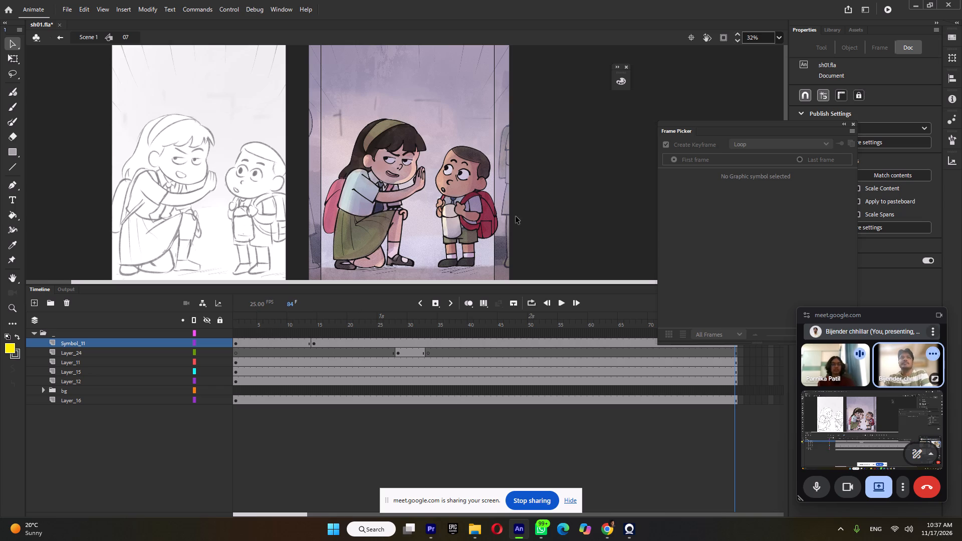
Return to Scene 1, scrub back to the school bus shot at frame 490, and go to the kneeling girl's shot at frame 519.
{"action": "double_click", "coordinate": [566, 163]}
{"action": "left_click_drag", "start_coordinate": [308, 324], "coordinate": [255, 357]}
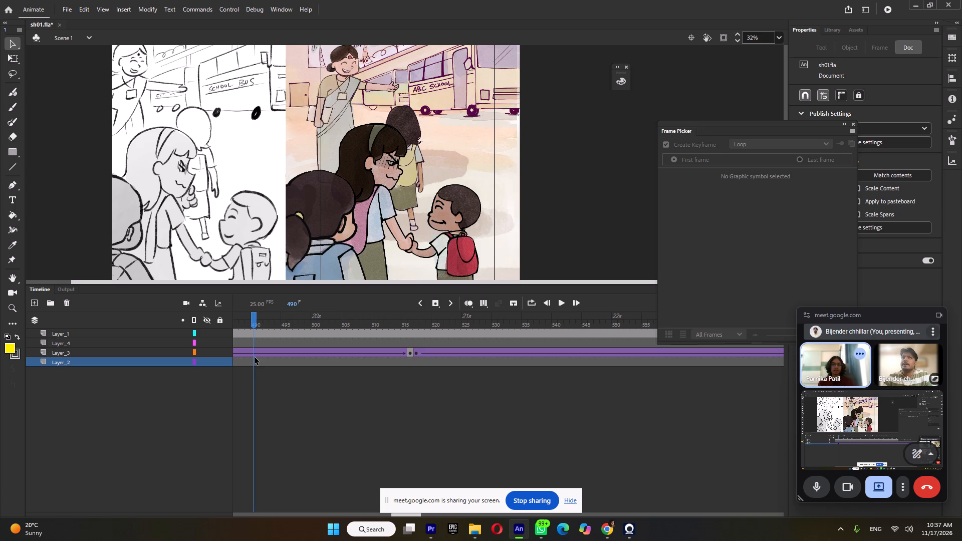
{"action": "left_click", "coordinate": [428, 318]}
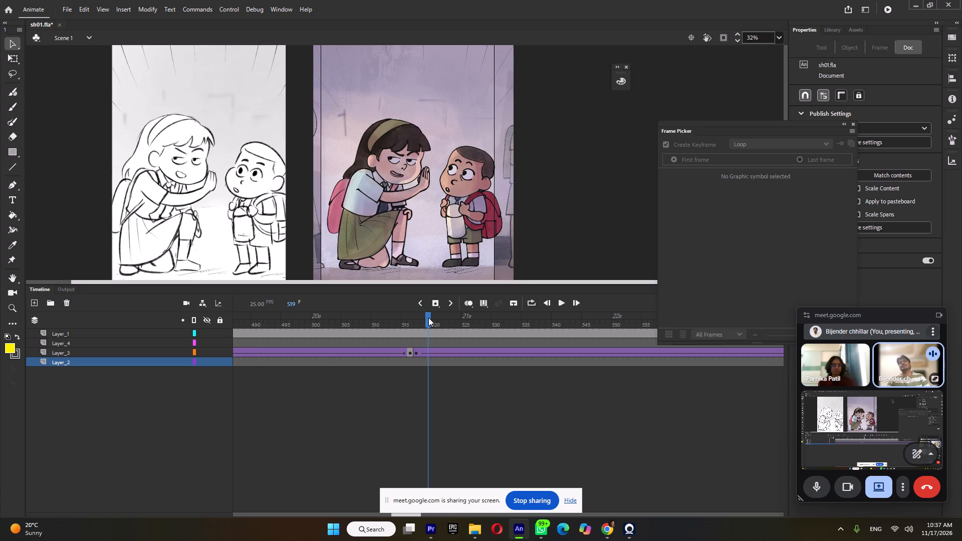
Reopen the kneeling girl's Symbol 11 inside symbol 07 and compare its two drawings between about frames 4 and 11.
{"action": "double_click", "coordinate": [385, 177]}
{"action": "double_click", "coordinate": [385, 177]}
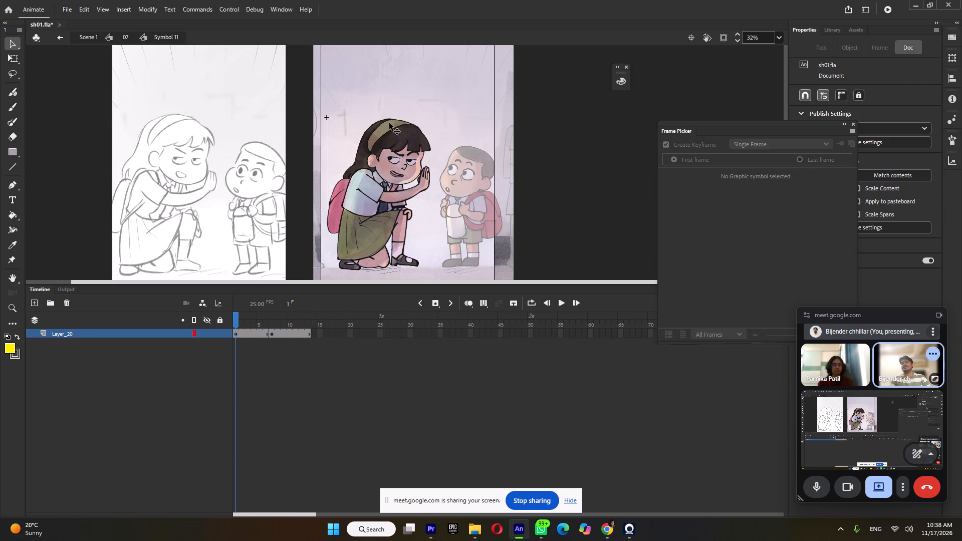
{"action": "left_click_drag", "start_coordinate": [264, 319], "coordinate": [289, 330]}
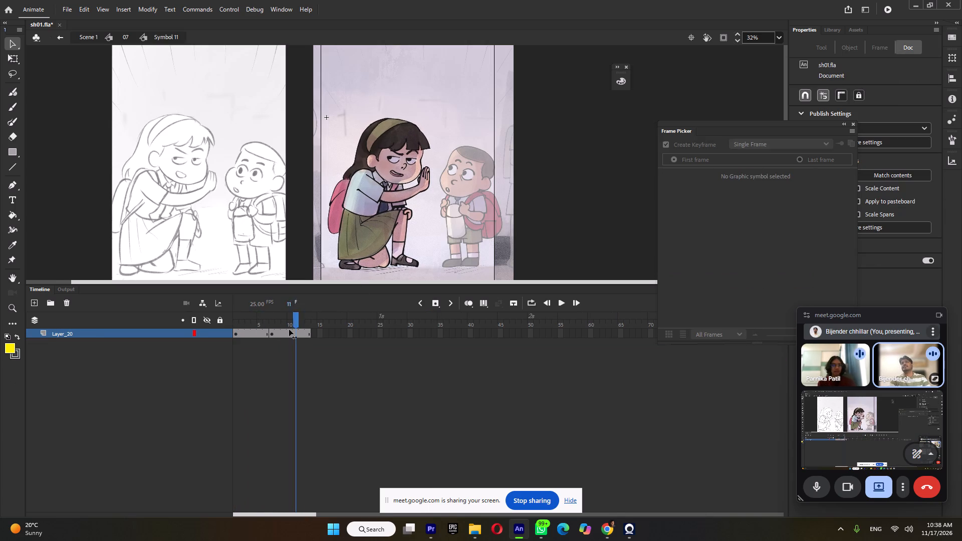
{"action": "left_click_drag", "start_coordinate": [289, 330], "coordinate": [260, 341]}
{"action": "left_click", "coordinate": [252, 335]}
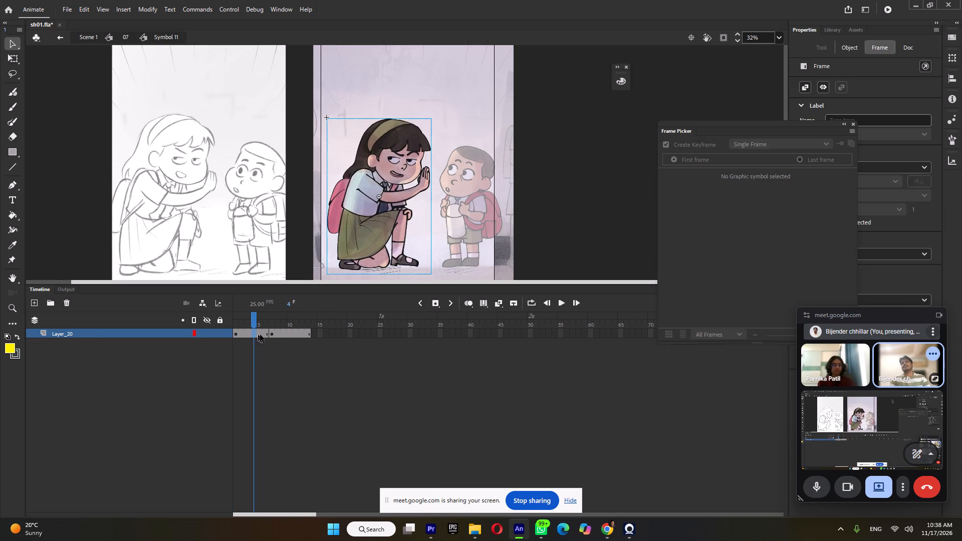
{"action": "left_click", "coordinate": [285, 335]}
{"action": "left_click", "coordinate": [266, 324]}
{"action": "left_click", "coordinate": [273, 325]}
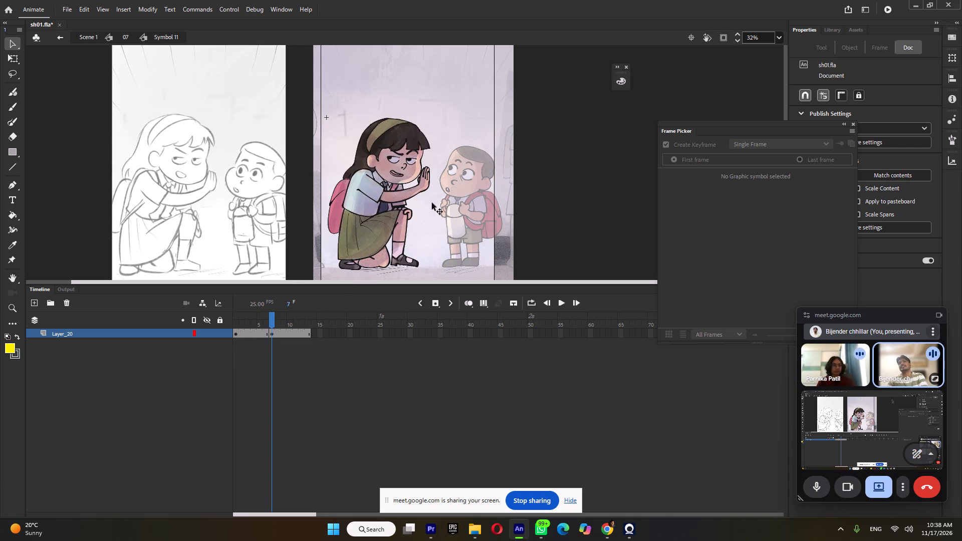
Return to symbol 07, play its animation, and go to the boy's blink at frame 28.
{"action": "double_click", "coordinate": [566, 177]}
{"action": "key", "text": "Return"}
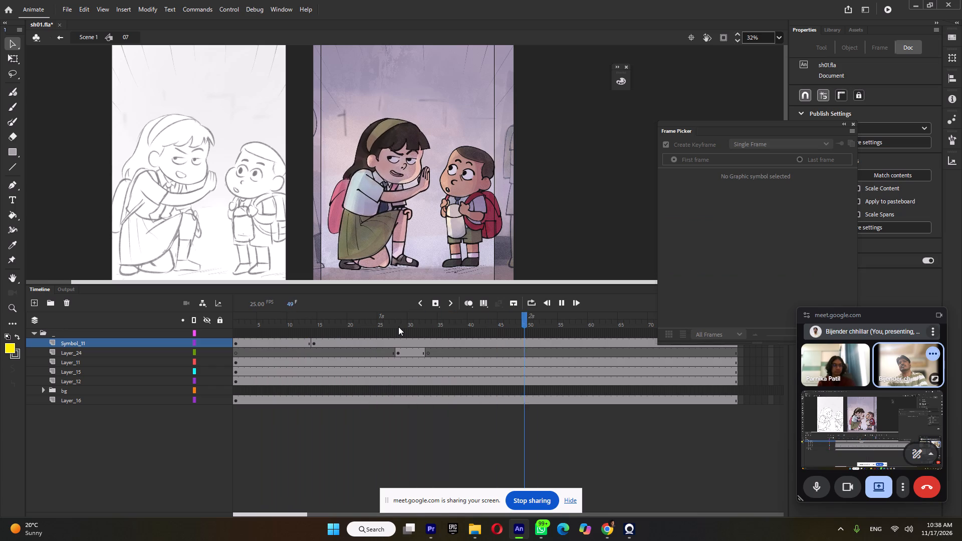
{"action": "key", "text": "Return"}
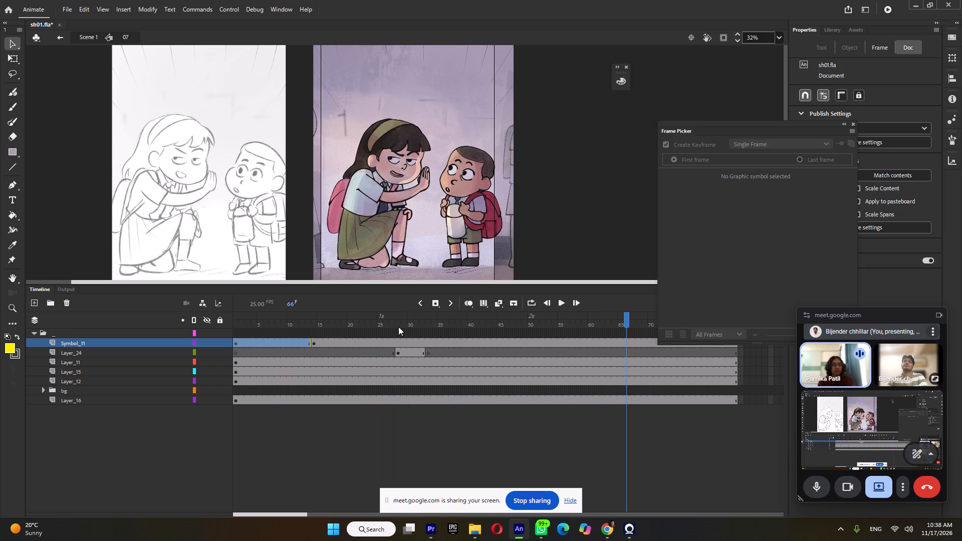
{"action": "left_click", "coordinate": [398, 327]}
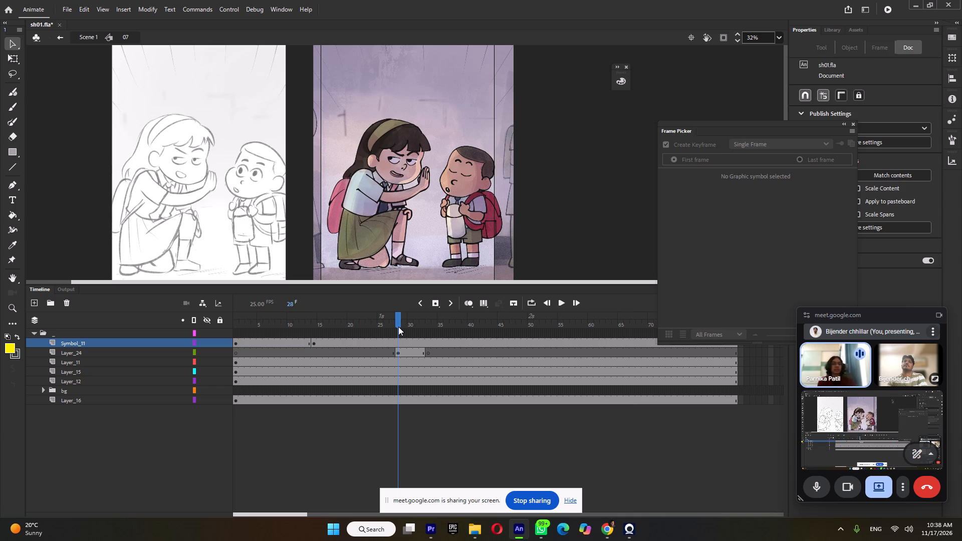
Select the kneeling girl's Symbol 11 instance, clear the Frame Picker off its properties, and show the available symbol types.
{"action": "left_click", "coordinate": [383, 150]}
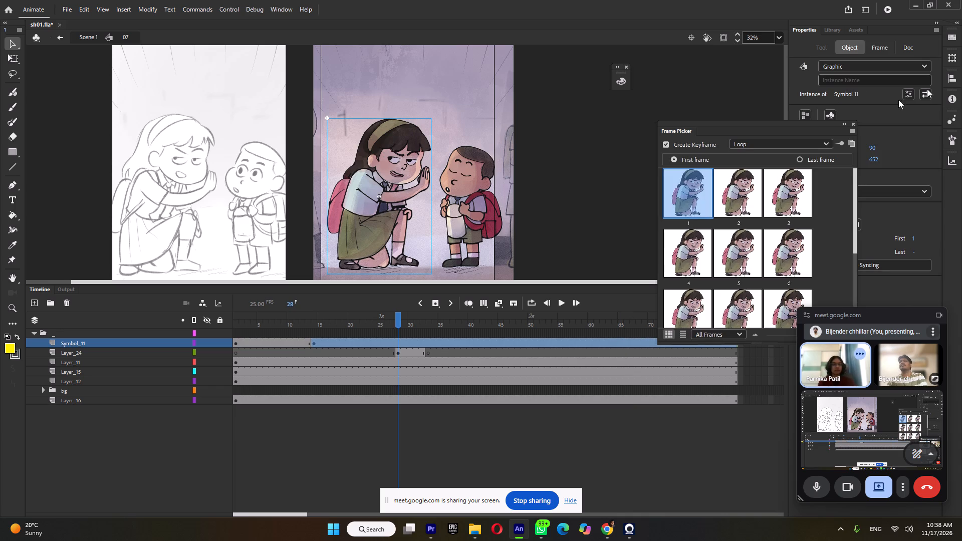
{"action": "left_click_drag", "start_coordinate": [757, 122], "coordinate": [756, 122]}
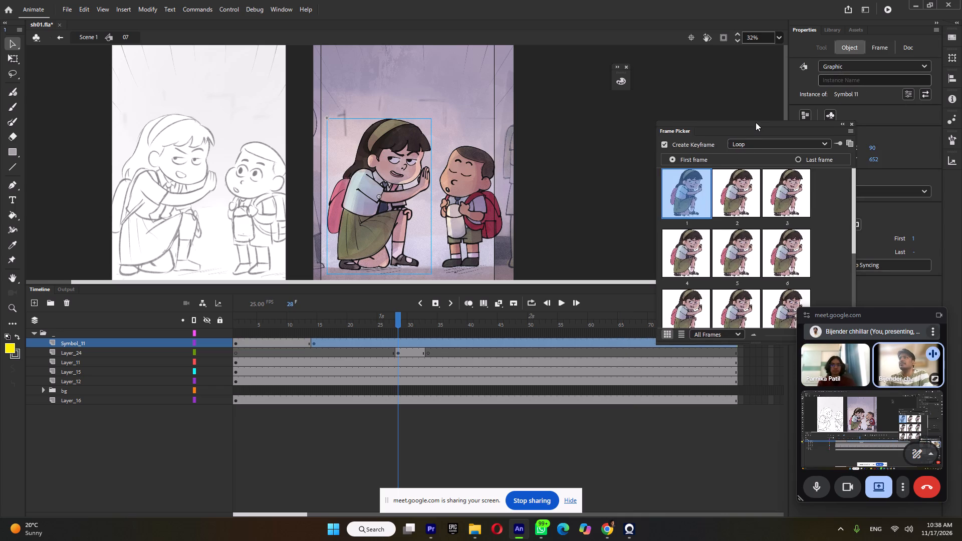
{"action": "left_click_drag", "start_coordinate": [756, 122], "coordinate": [659, 99]}
{"action": "left_click", "coordinate": [860, 58]}
{"action": "left_click", "coordinate": [857, 63]}
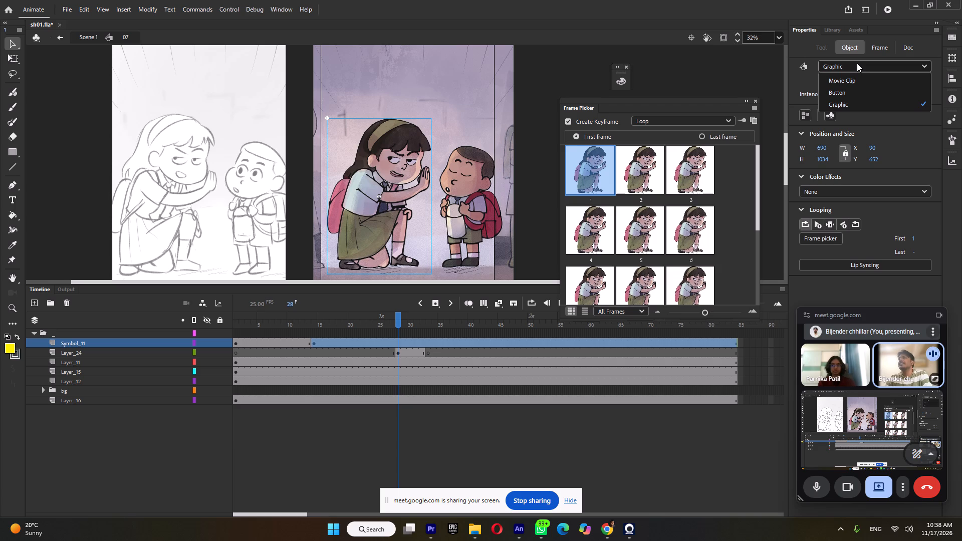
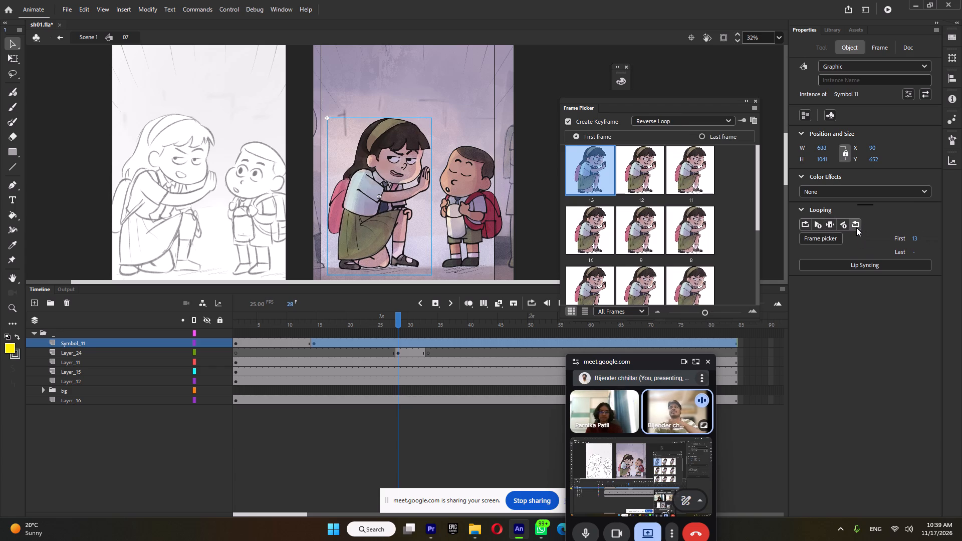
Set the kneeling girl's Symbol 11 instance to play as a Loop.
{"action": "left_click", "coordinate": [811, 222]}
{"action": "left_click", "coordinate": [804, 225]}
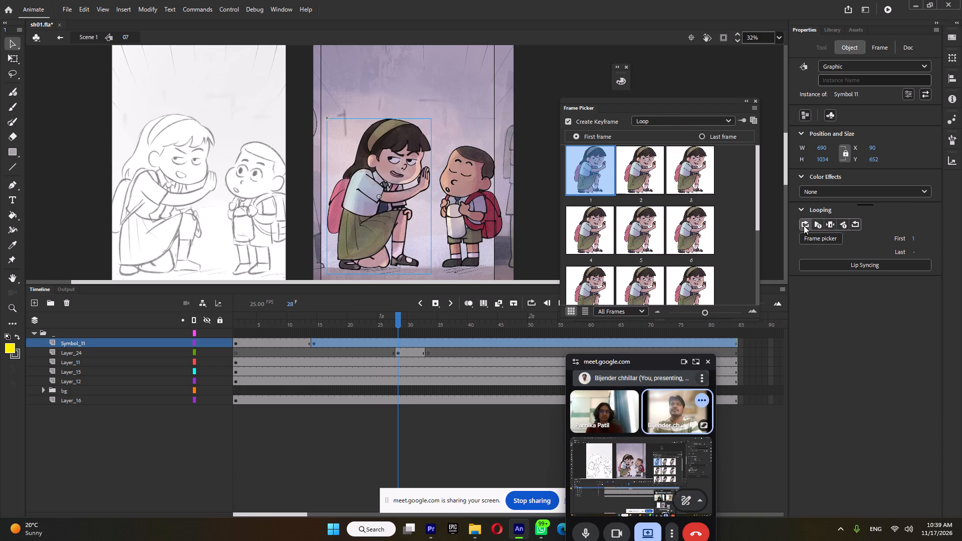
Examine the boy's blink on Layer_24 at frame 28 against his open eyes near frame 40, moving the Frame Picker clear of him.
{"action": "left_click_drag", "start_coordinate": [311, 327], "coordinate": [495, 349]}
{"action": "left_click", "coordinate": [464, 180]}
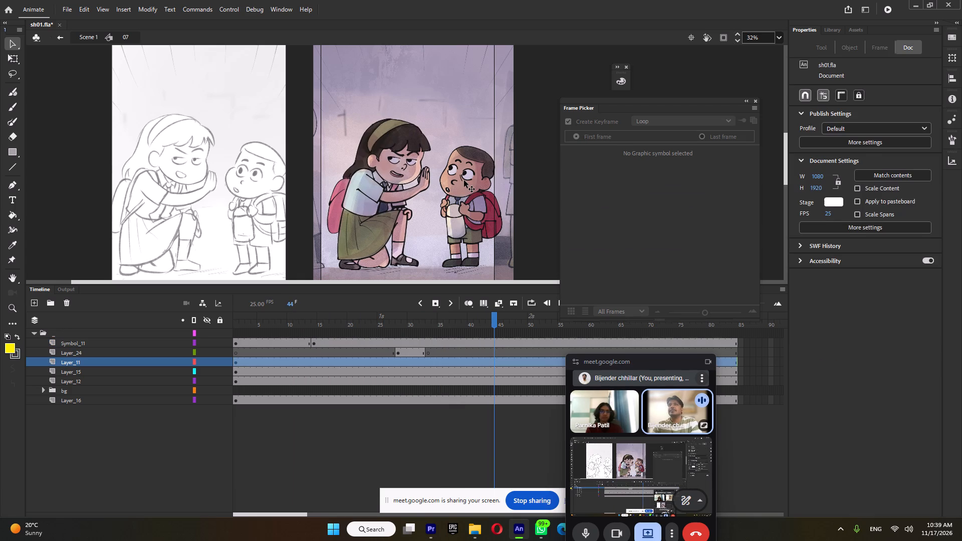
{"action": "left_click", "coordinate": [398, 353]}
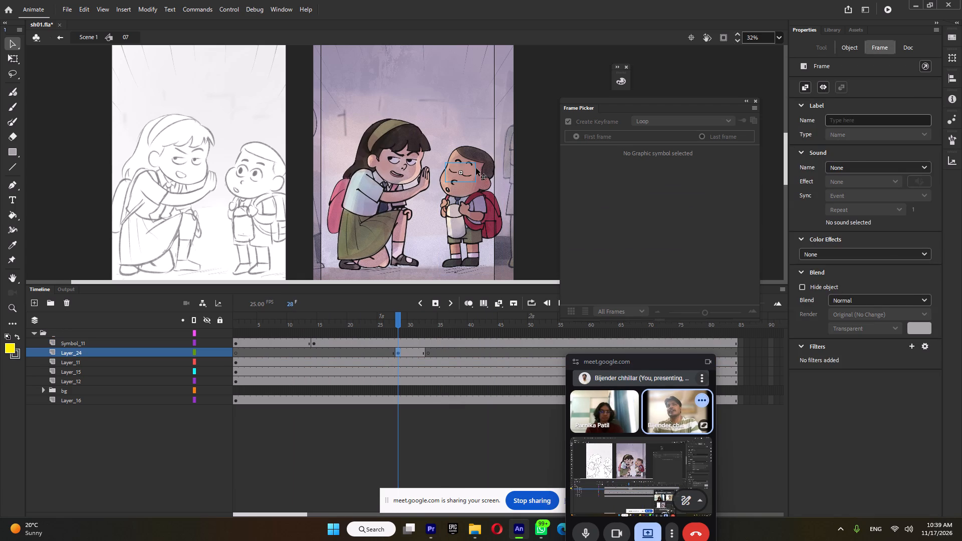
{"action": "scroll", "coordinate": [476, 168], "scroll_direction": "up", "scroll_amount": 5, "text": "ctrl"}
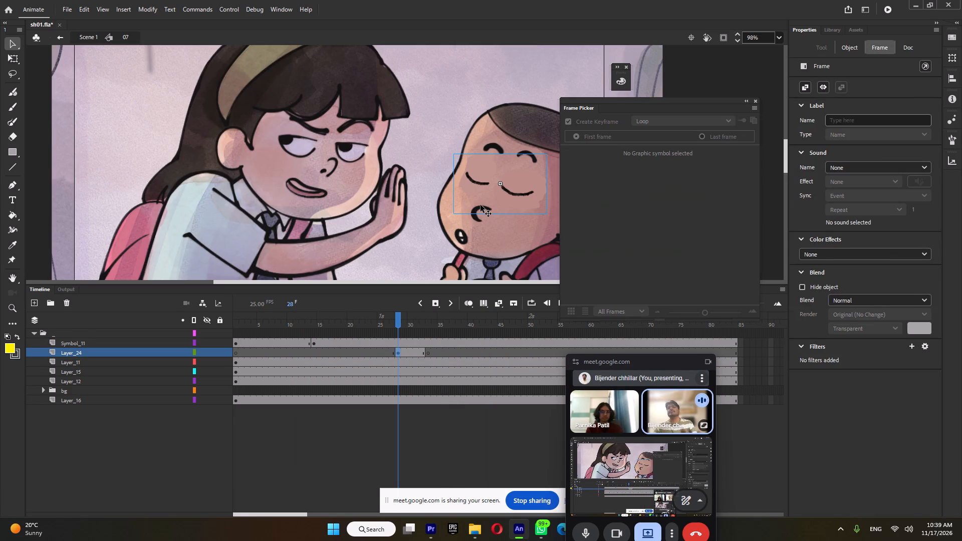
{"action": "left_click_drag", "start_coordinate": [683, 100], "coordinate": [691, 99]}
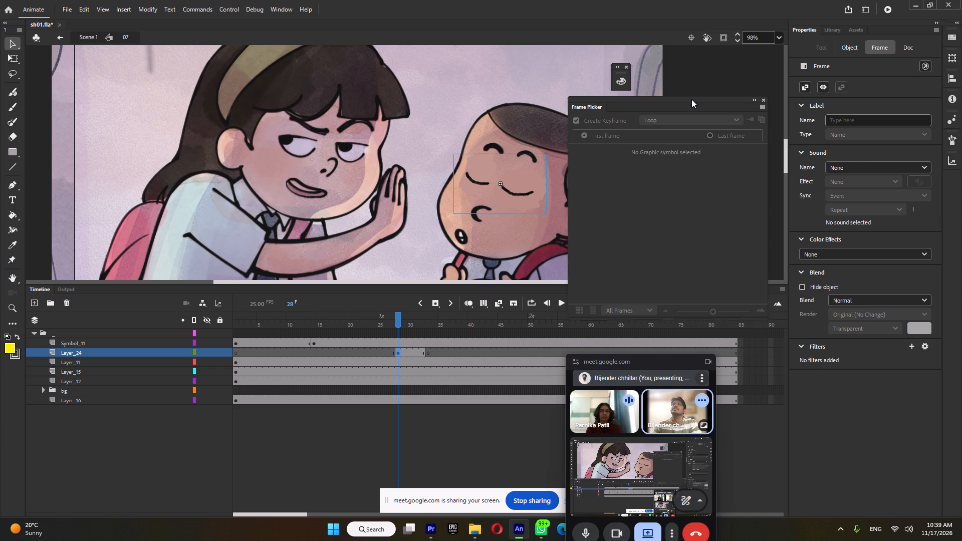
{"action": "left_click_drag", "start_coordinate": [691, 99], "coordinate": [785, 81]}
{"action": "left_click_drag", "start_coordinate": [376, 327], "coordinate": [474, 348]}
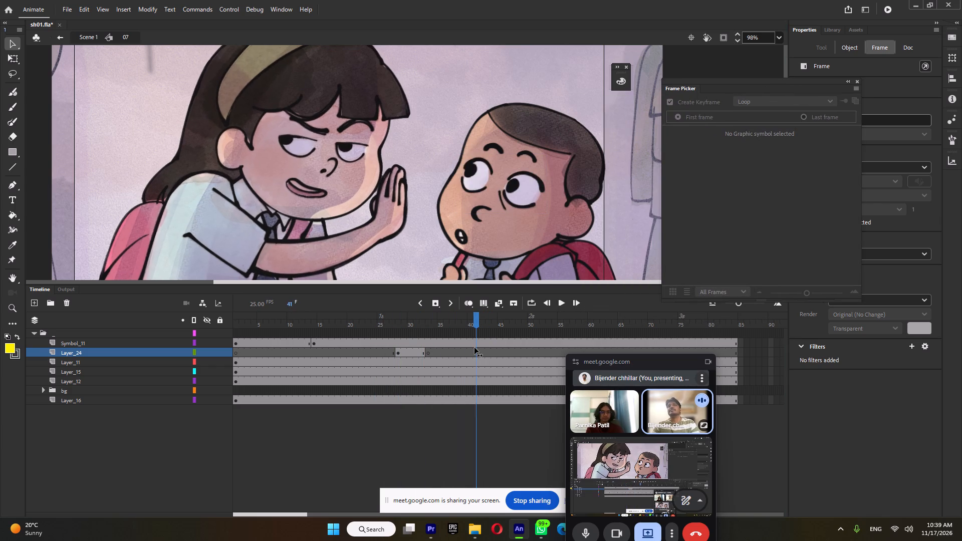
{"action": "left_click_drag", "start_coordinate": [474, 348], "coordinate": [467, 348]}
Return to Scene 1 and scrub from the school bus shot near frame 479 through to the boy-by-the-benches shot at frame 602.
{"action": "scroll", "coordinate": [506, 227], "scroll_direction": "down", "scroll_amount": 5, "text": "ctrl"}
{"action": "scroll", "coordinate": [527, 176], "scroll_direction": "down", "scroll_amount": 3, "text": "ctrl"}
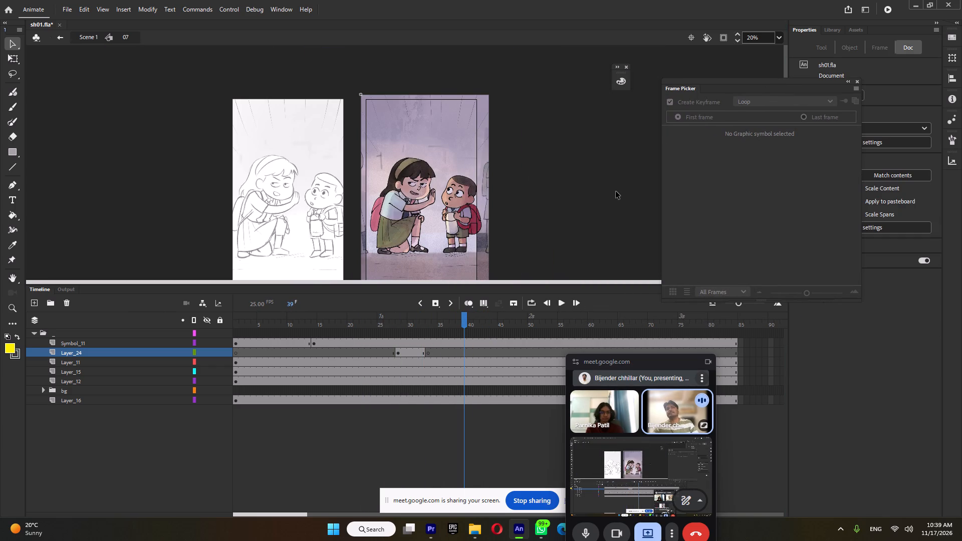
{"action": "double_click", "coordinate": [616, 191]}
{"action": "left_click_drag", "start_coordinate": [299, 321], "coordinate": [212, 327]}
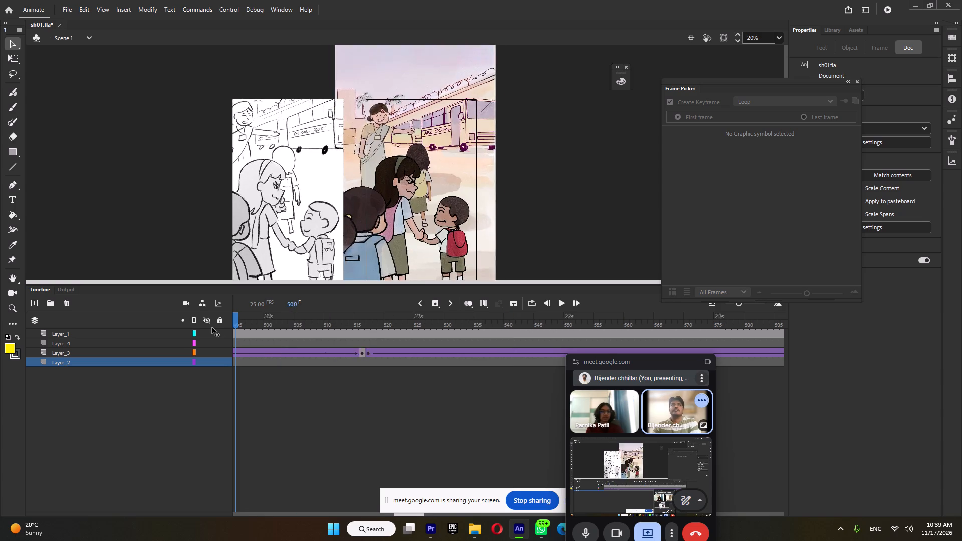
{"action": "left_click_drag", "start_coordinate": [212, 327], "coordinate": [369, 342]}
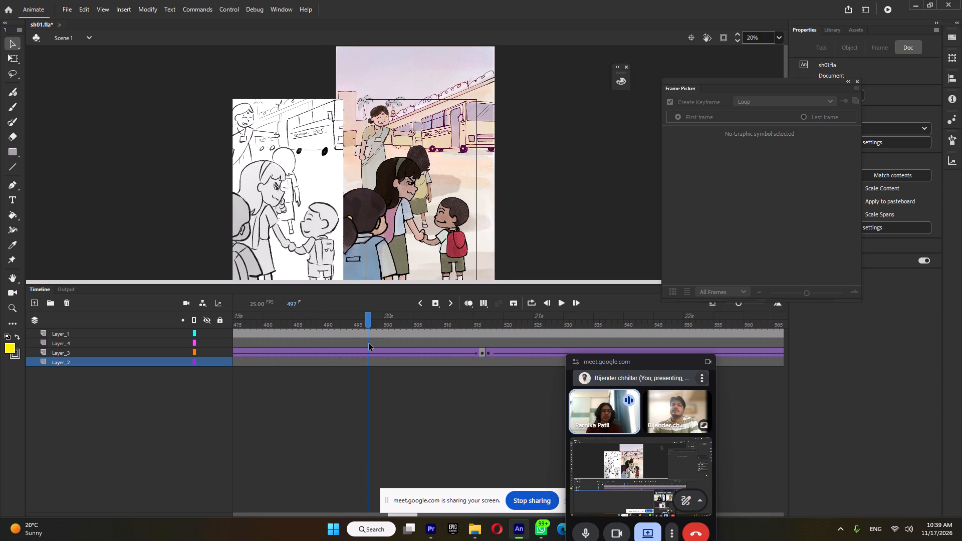
{"action": "left_click", "coordinate": [488, 324]}
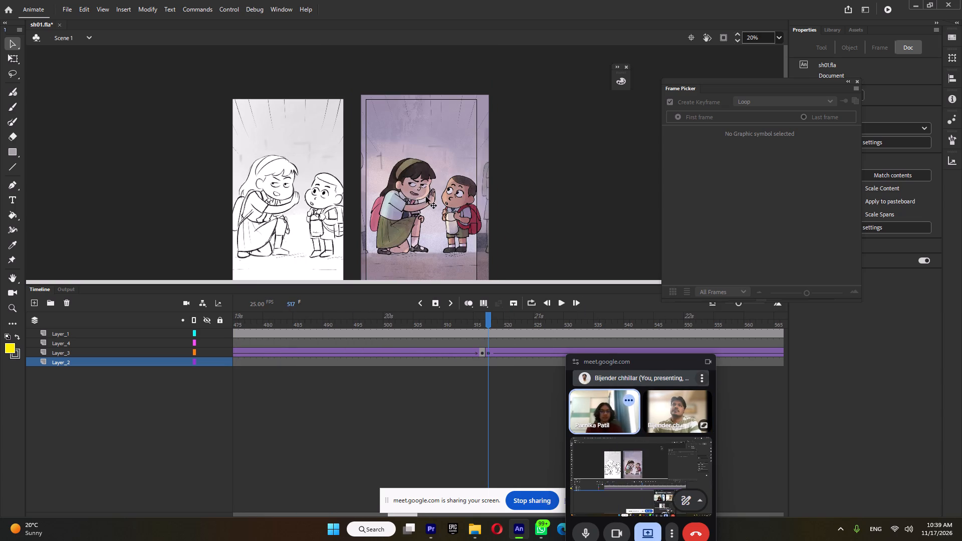
{"action": "left_click_drag", "start_coordinate": [482, 321], "coordinate": [258, 357]}
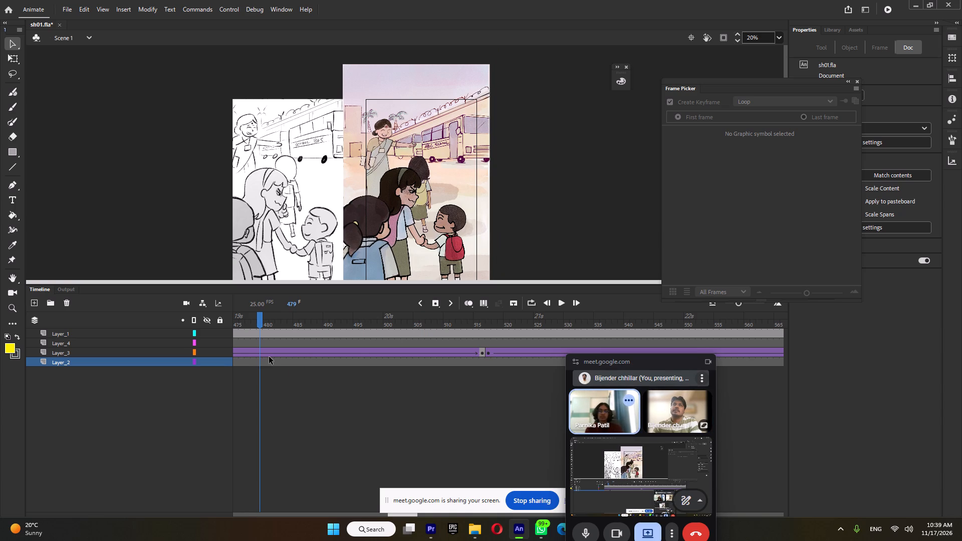
{"action": "left_click_drag", "start_coordinate": [492, 318], "coordinate": [499, 318]}
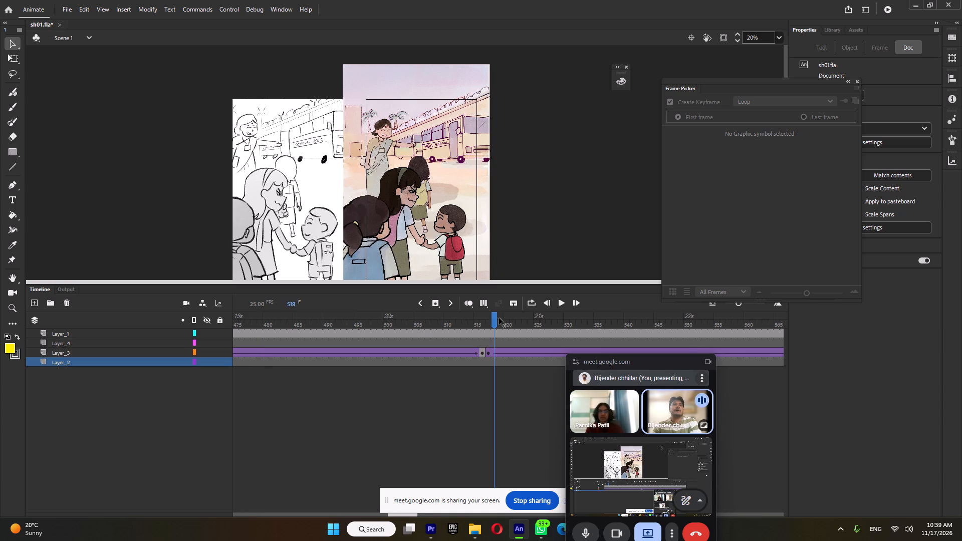
{"action": "left_click_drag", "start_coordinate": [499, 318], "coordinate": [904, 346]}
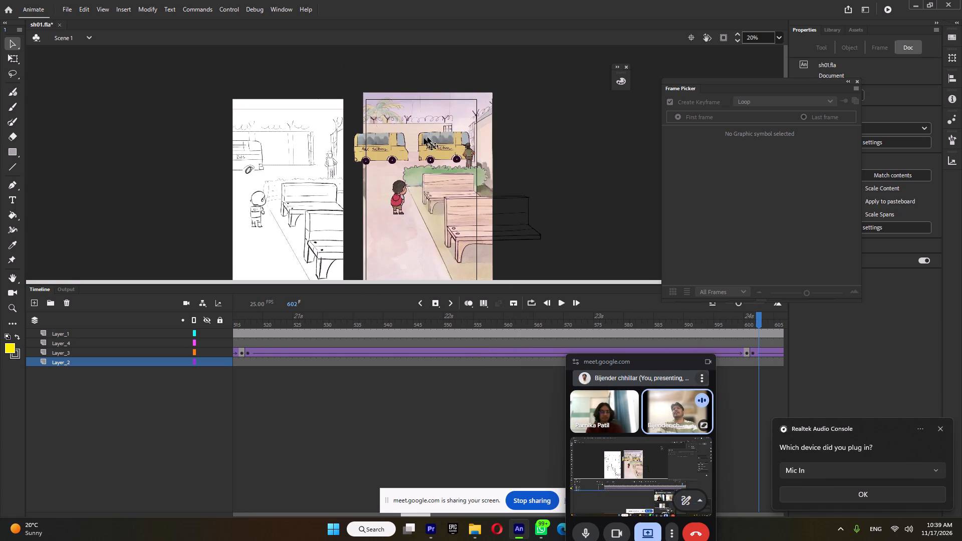
Confirm Mic In as the plugged-in device in the Realtek Audio Console prompt.
{"action": "left_click", "coordinate": [871, 496]}
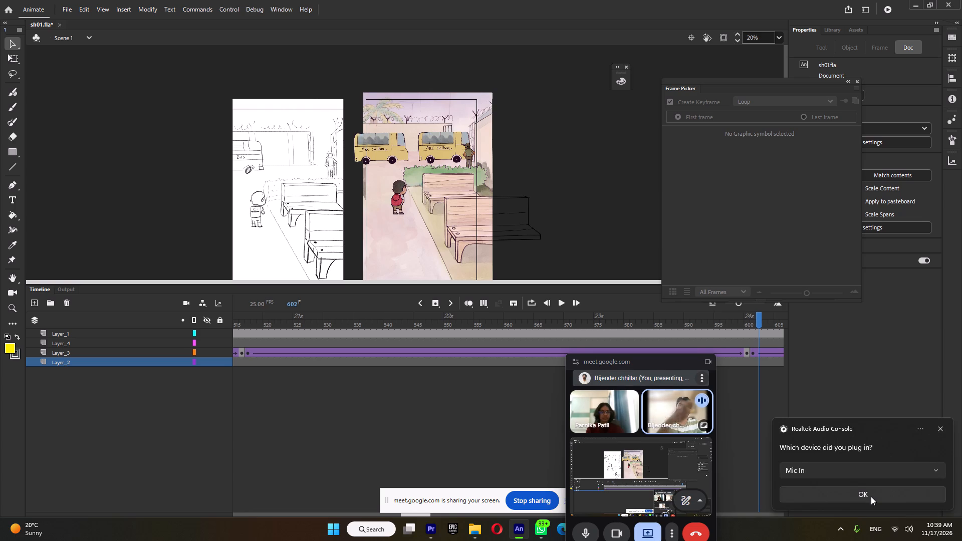
{"action": "left_click", "coordinate": [871, 496]}
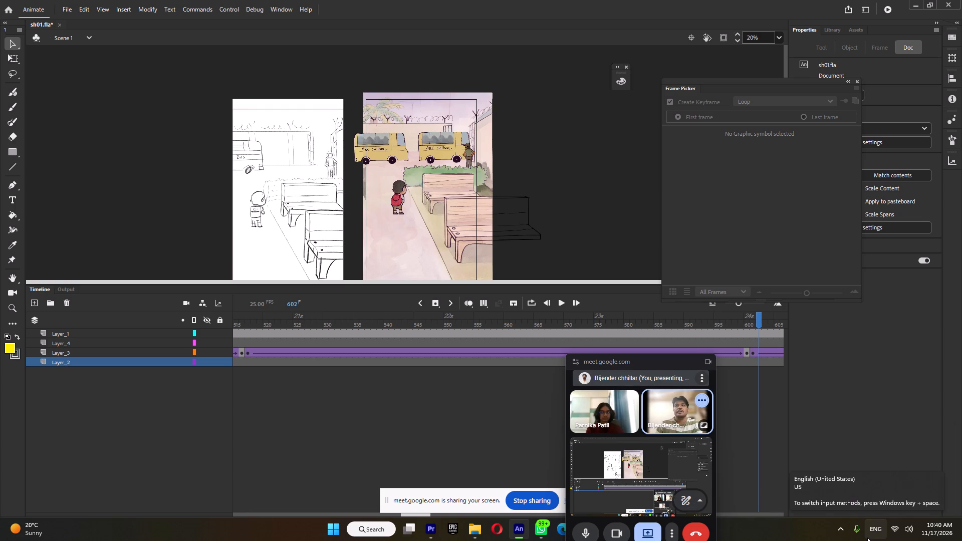
Open symbol 8-11 and scrub its animation from the driving buses to the boy lying on the bench at frame 77.
{"action": "double_click", "coordinate": [396, 208]}
{"action": "scroll", "coordinate": [118, 391], "scroll_direction": "down", "scroll_amount": 7}
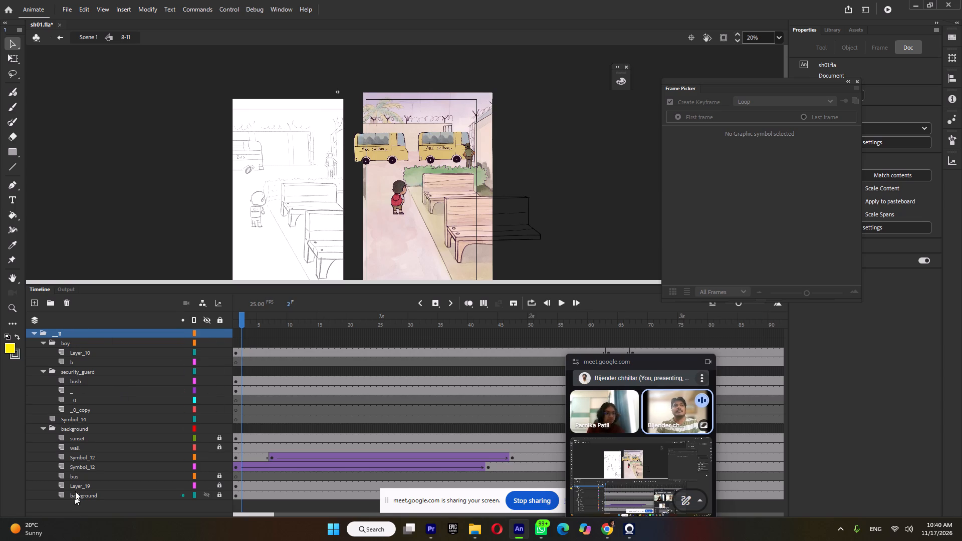
{"action": "left_click", "coordinate": [397, 203]}
{"action": "left_click_drag", "start_coordinate": [249, 318], "coordinate": [371, 323]}
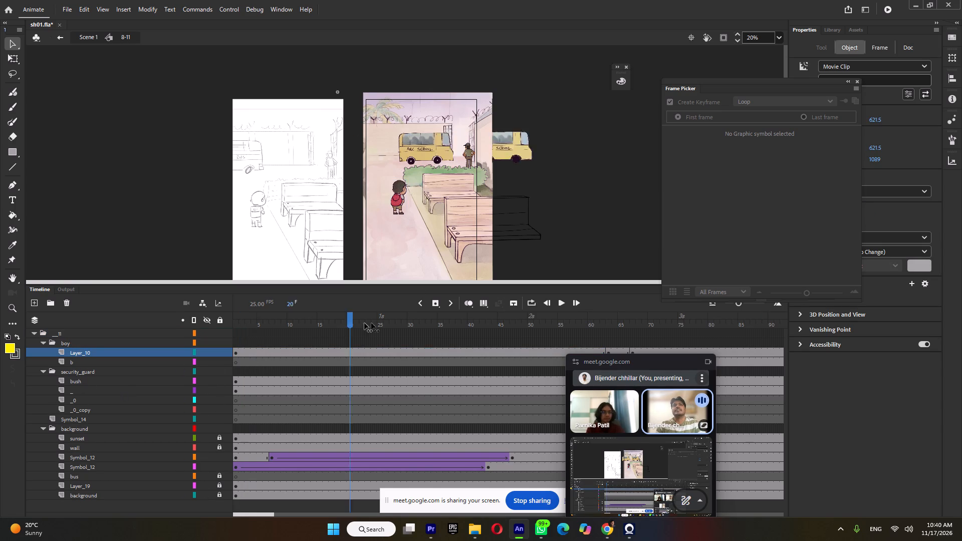
{"action": "left_click_drag", "start_coordinate": [371, 323], "coordinate": [532, 362]}
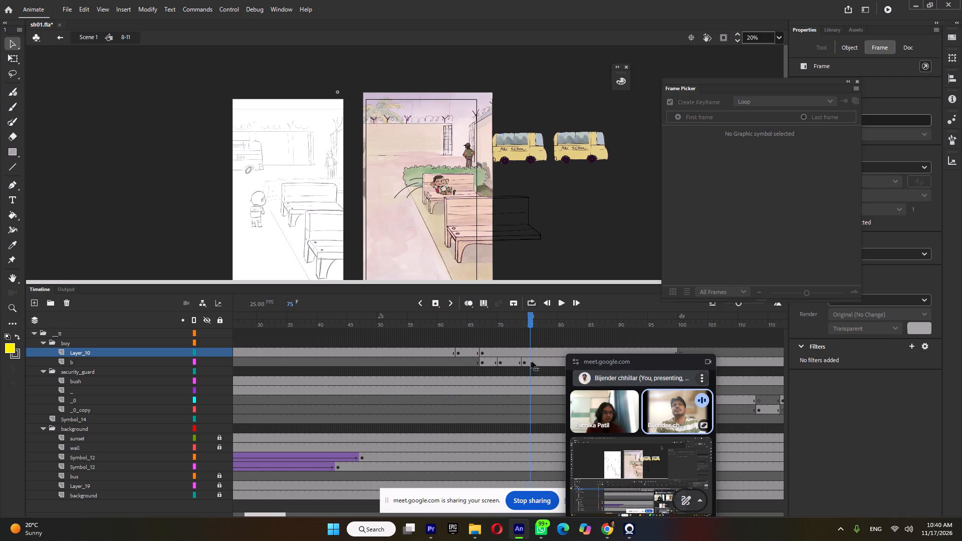
{"action": "left_click_drag", "start_coordinate": [532, 362], "coordinate": [540, 362]}
Open the speed-line symbol, Symbol 13, beside the bench, scrub through its drawings, and return to symbol 8-11.
{"action": "left_click", "coordinate": [409, 186]}
{"action": "left_click", "coordinate": [409, 186]}
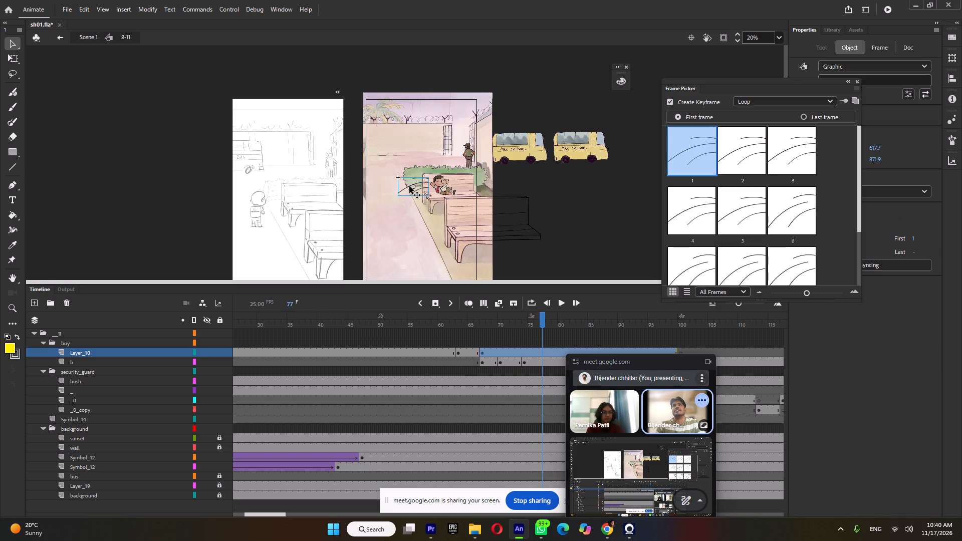
{"action": "double_click", "coordinate": [409, 186]}
{"action": "left_click_drag", "start_coordinate": [252, 319], "coordinate": [263, 320]}
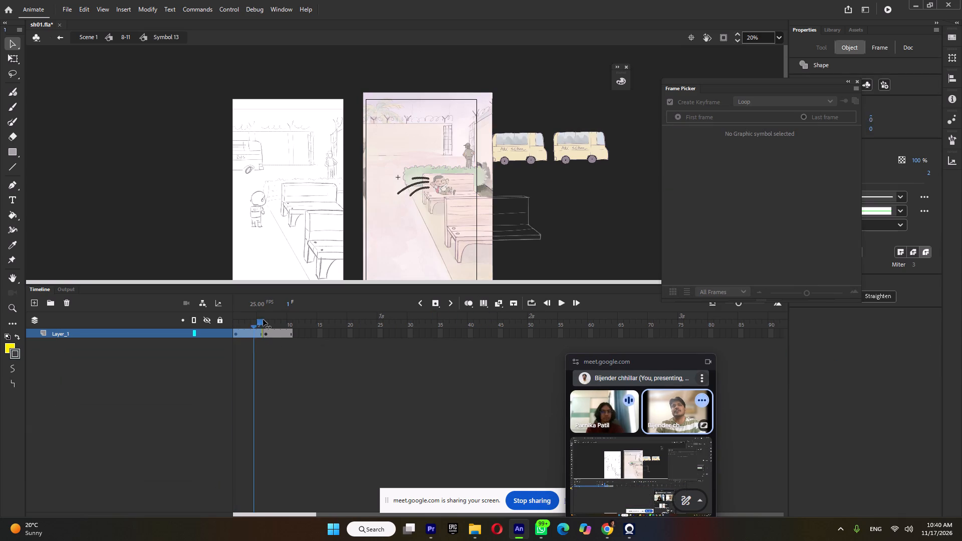
{"action": "left_click_drag", "start_coordinate": [263, 320], "coordinate": [311, 332]}
{"action": "double_click", "coordinate": [223, 130]}
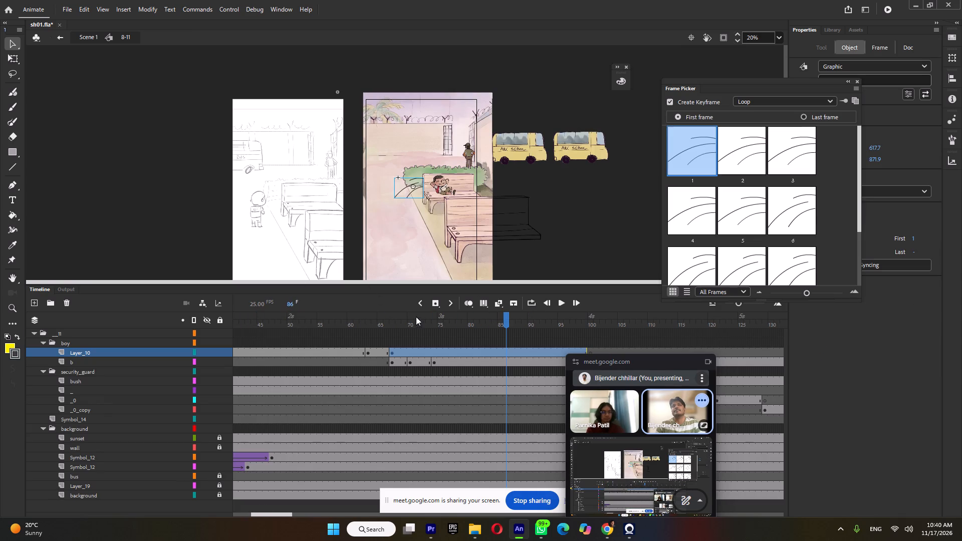
Play symbol 8-11 and examine the boy's jump onto the bench from frame 66, scrubbing on past the security guard's keyframes.
{"action": "left_click", "coordinate": [314, 327]}
{"action": "key", "text": "Return"}
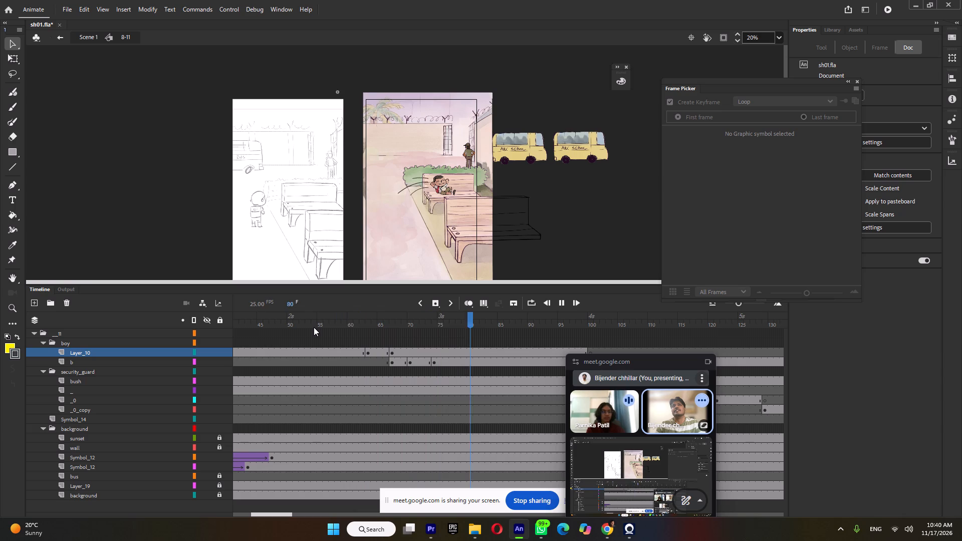
{"action": "key", "text": "Return"}
{"action": "left_click_drag", "start_coordinate": [381, 326], "coordinate": [388, 331]}
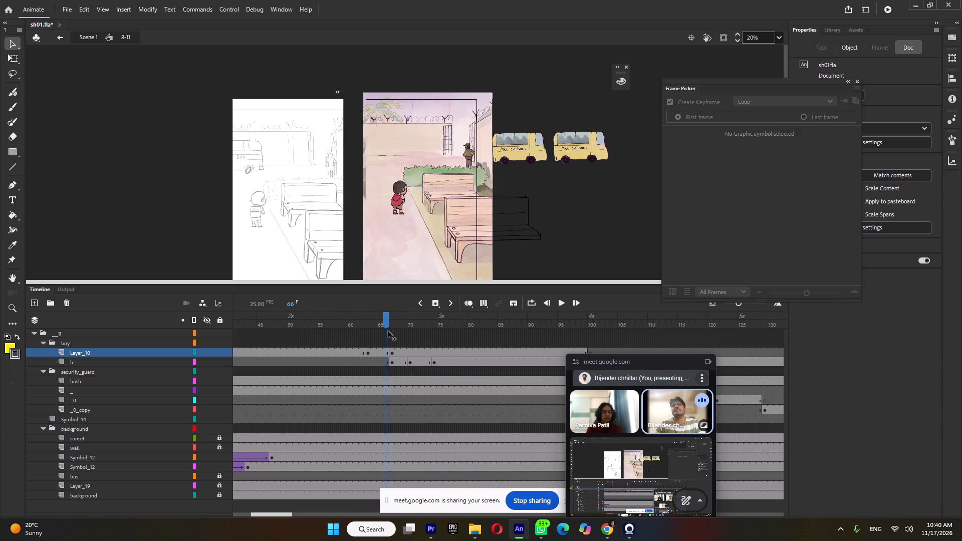
{"action": "left_click_drag", "start_coordinate": [388, 331], "coordinate": [393, 333]}
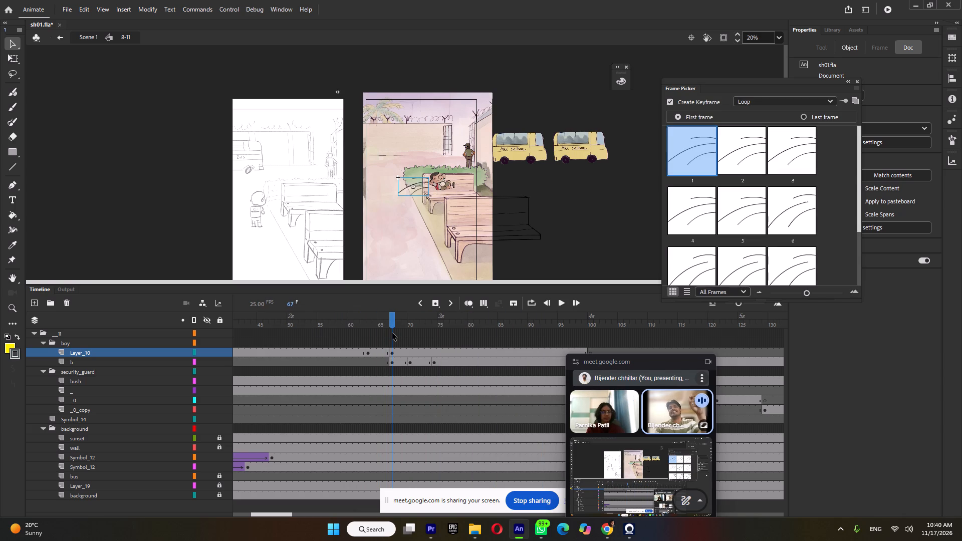
{"action": "left_click_drag", "start_coordinate": [395, 328], "coordinate": [420, 336]}
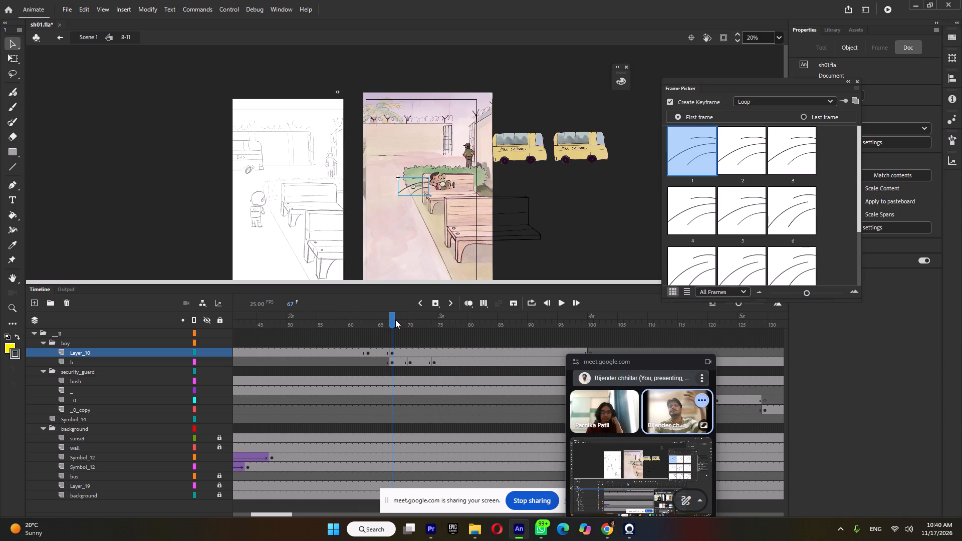
{"action": "left_click_drag", "start_coordinate": [393, 318], "coordinate": [399, 320]}
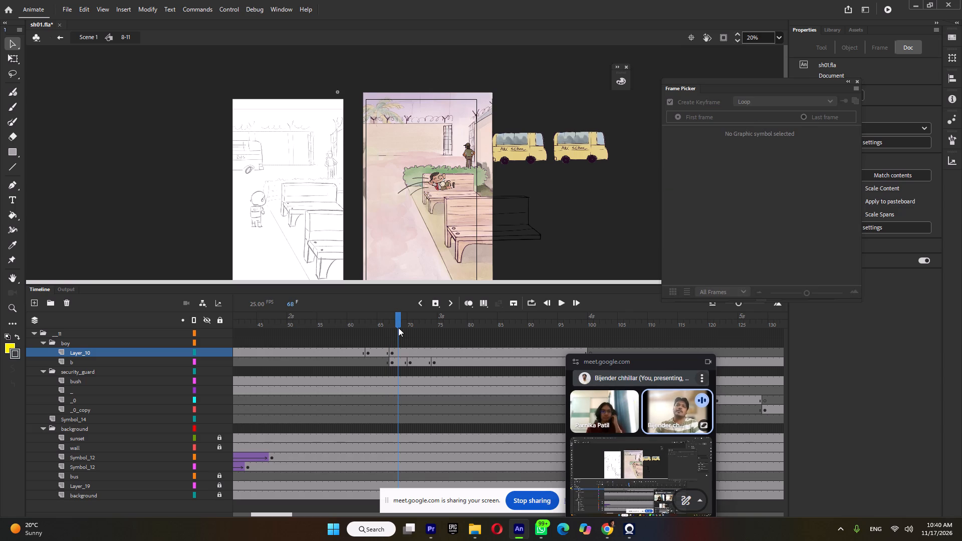
{"action": "left_click_drag", "start_coordinate": [407, 322], "coordinate": [513, 336]}
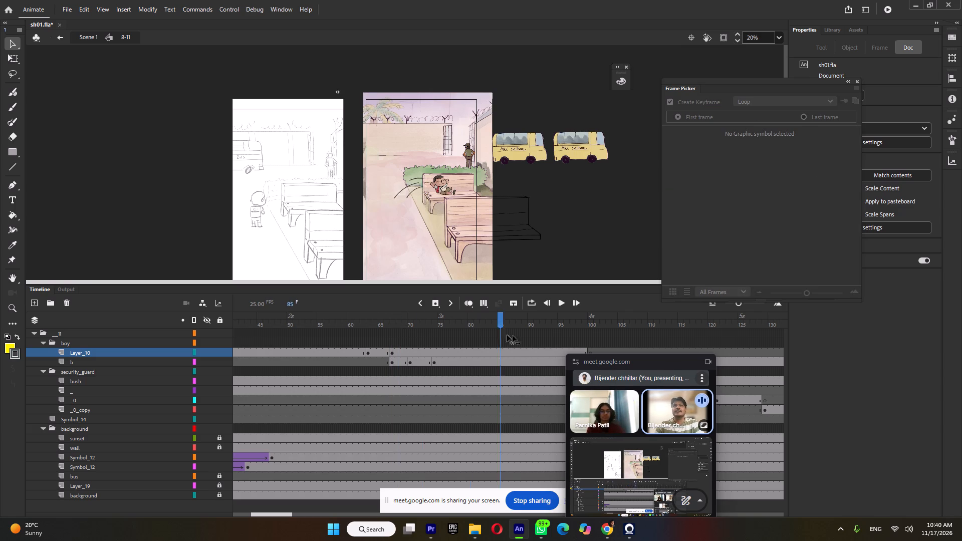
{"action": "left_click_drag", "start_coordinate": [513, 336], "coordinate": [193, 382]}
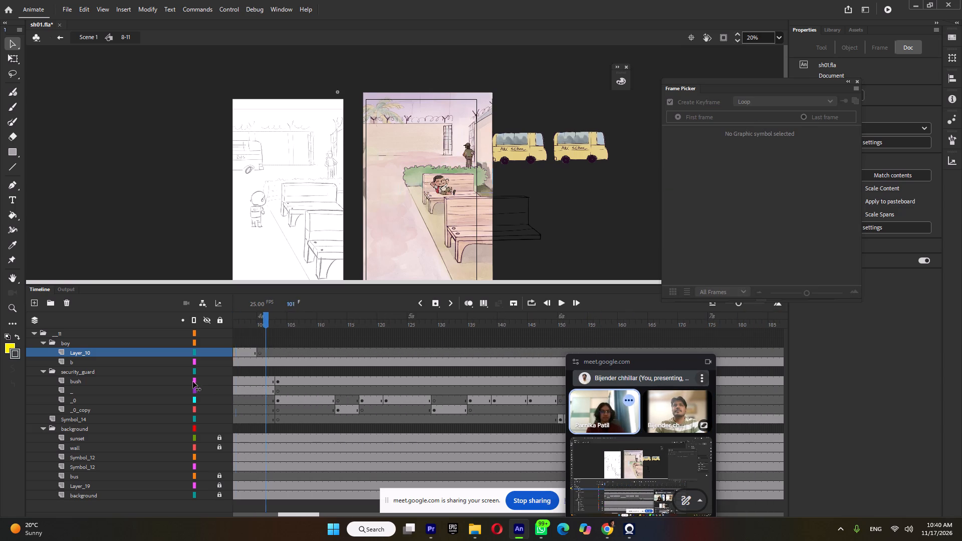
{"action": "left_click_drag", "start_coordinate": [193, 382], "coordinate": [842, 393]}
Return to Scene 1 and scrub from frame 602 through the bench shot to the closing school gate at frame 792.
{"action": "left_click", "coordinate": [86, 35]}
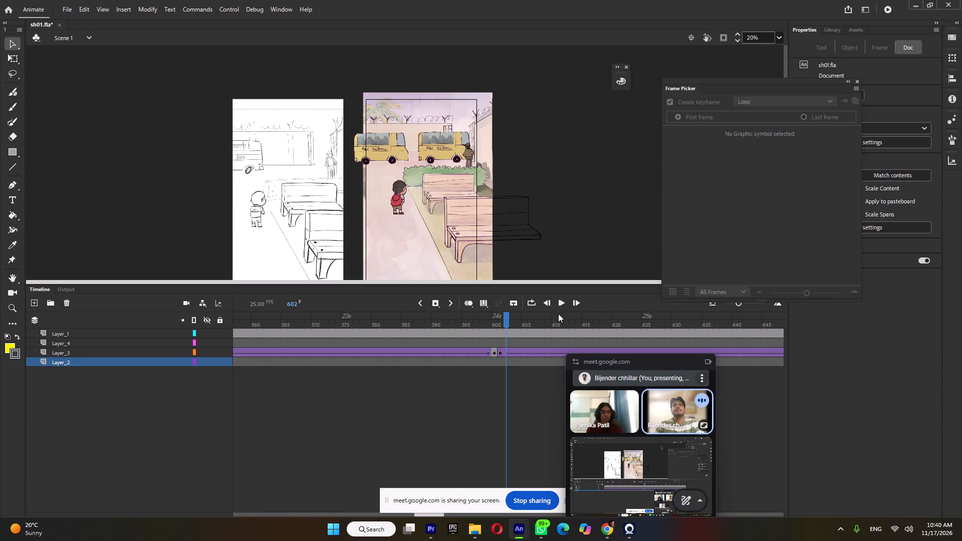
{"action": "left_click_drag", "start_coordinate": [520, 323], "coordinate": [939, 363]}
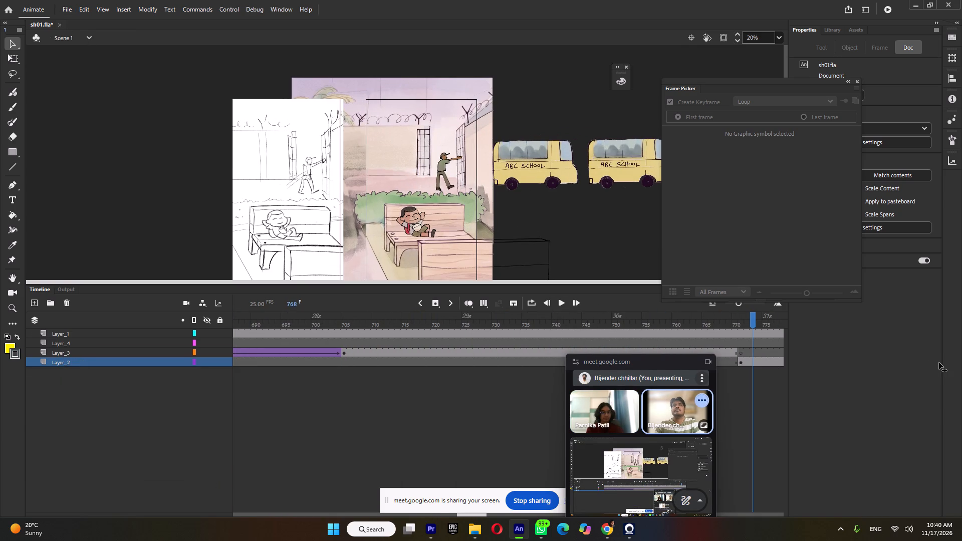
{"action": "left_click_drag", "start_coordinate": [939, 363], "coordinate": [382, 360]}
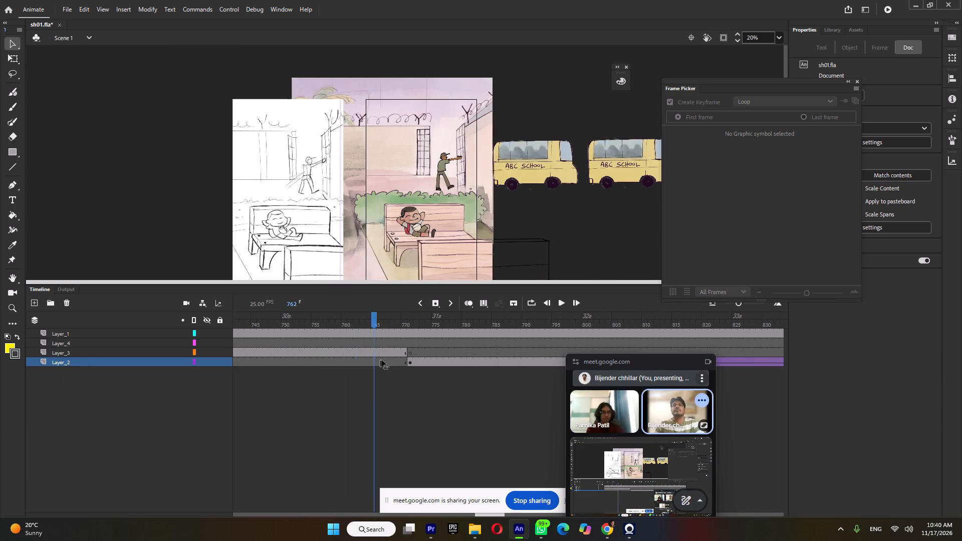
{"action": "left_click_drag", "start_coordinate": [382, 360], "coordinate": [494, 376]}
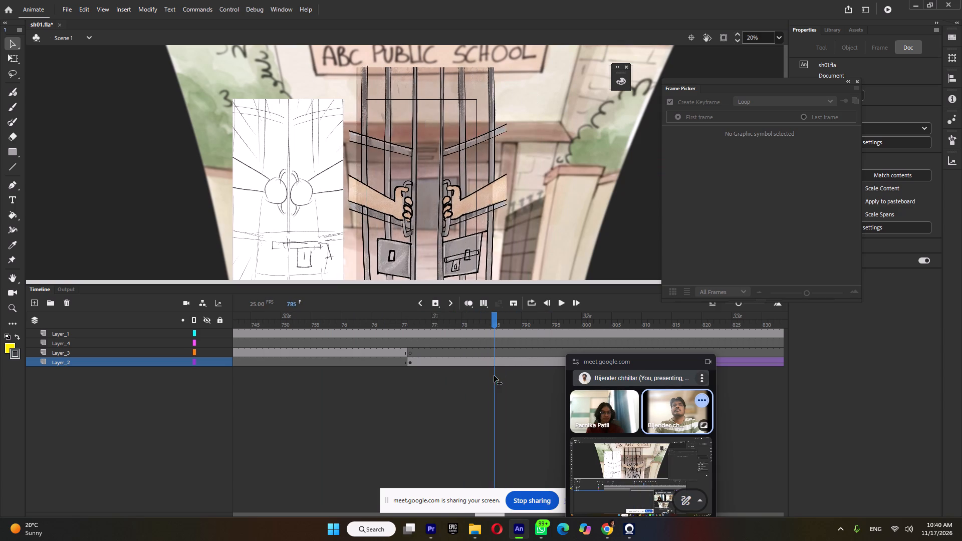
{"action": "left_click_drag", "start_coordinate": [494, 376], "coordinate": [534, 381]}
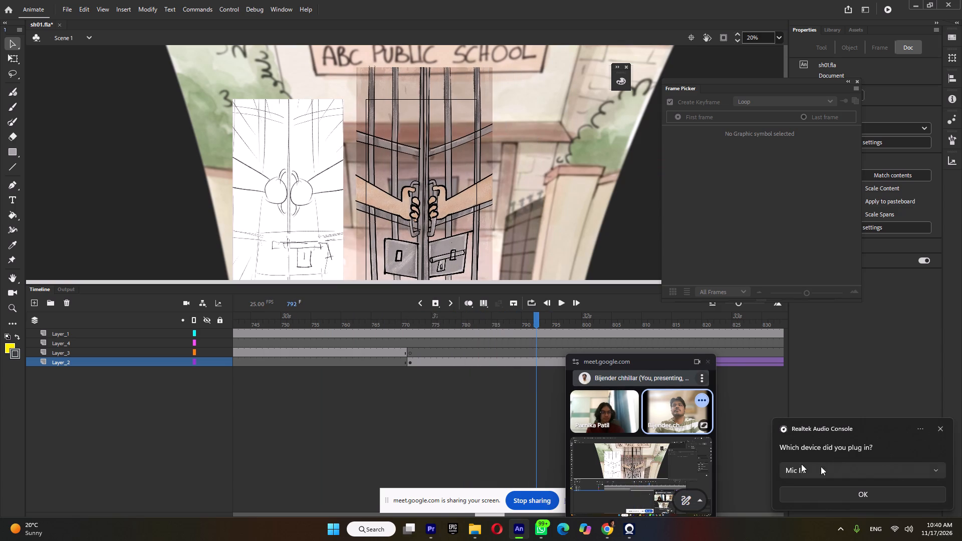
Confirm Mic In as the plugged-in device when the Realtek Audio Console asks again.
{"action": "left_click", "coordinate": [873, 490]}
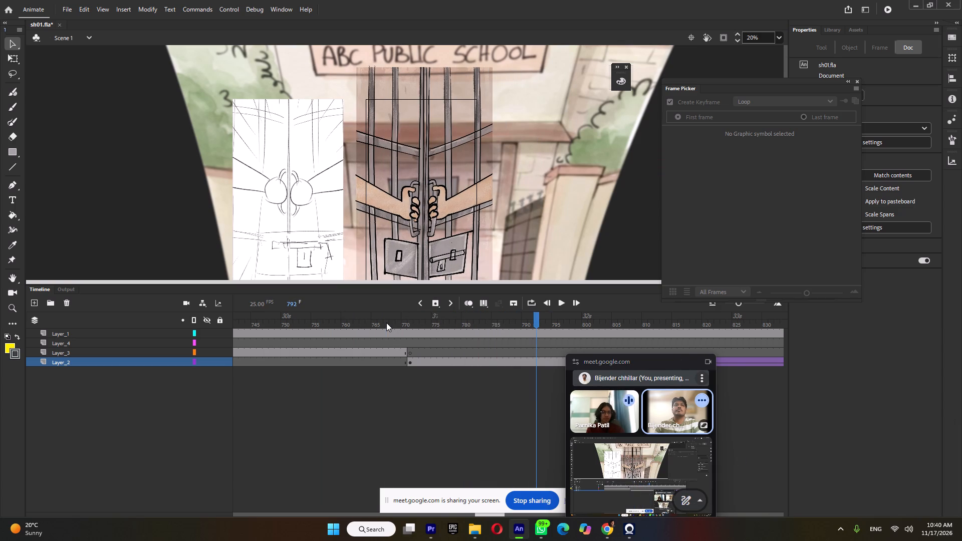
Go back to the end of the bench shot at frame 767, before the school gate shot.
{"action": "left_click", "coordinate": [386, 323]}
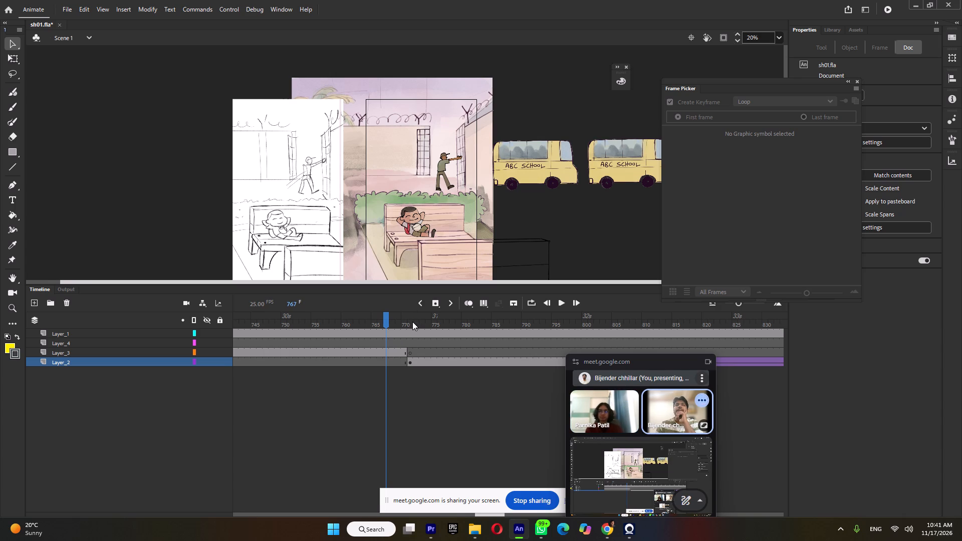
Open symbol 12 from the school gate shot at frame 771 and scrub through the hands pulling the gate shut.
{"action": "left_click", "coordinate": [412, 322]}
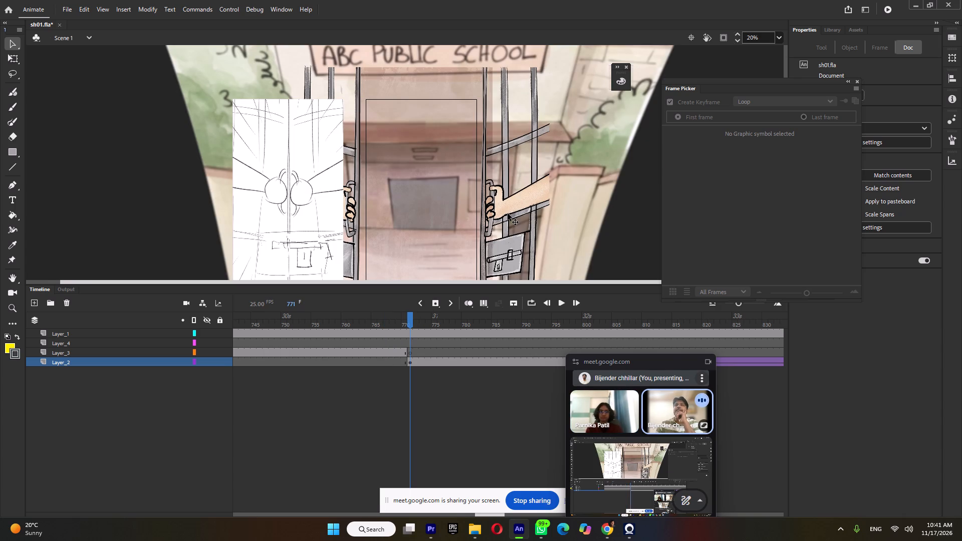
{"action": "double_click", "coordinate": [508, 213]}
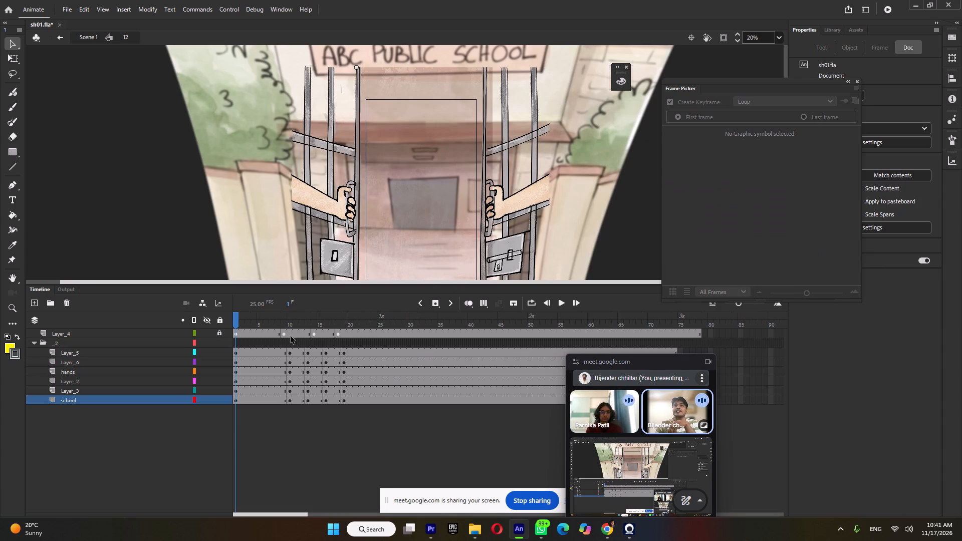
{"action": "left_click_drag", "start_coordinate": [261, 317], "coordinate": [330, 332]}
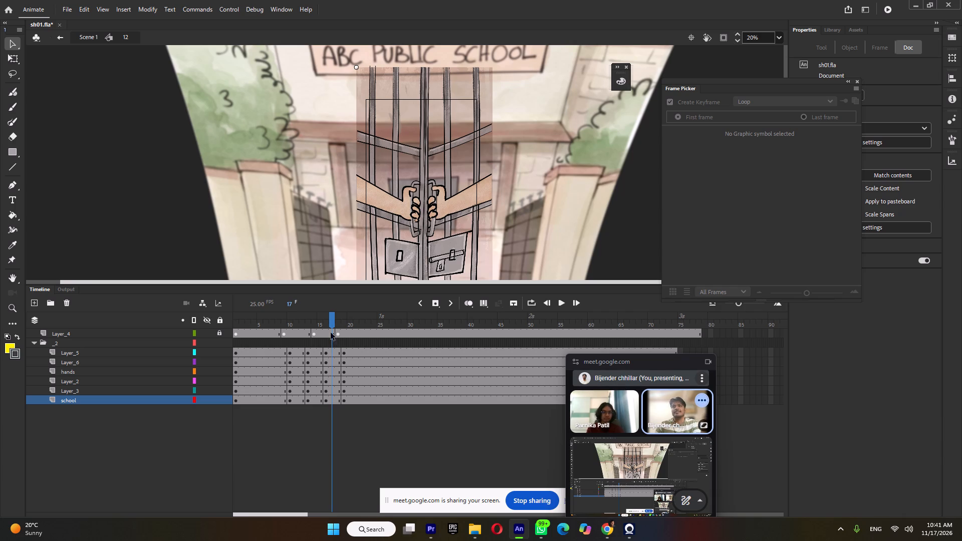
{"action": "left_click_drag", "start_coordinate": [280, 322], "coordinate": [409, 349]}
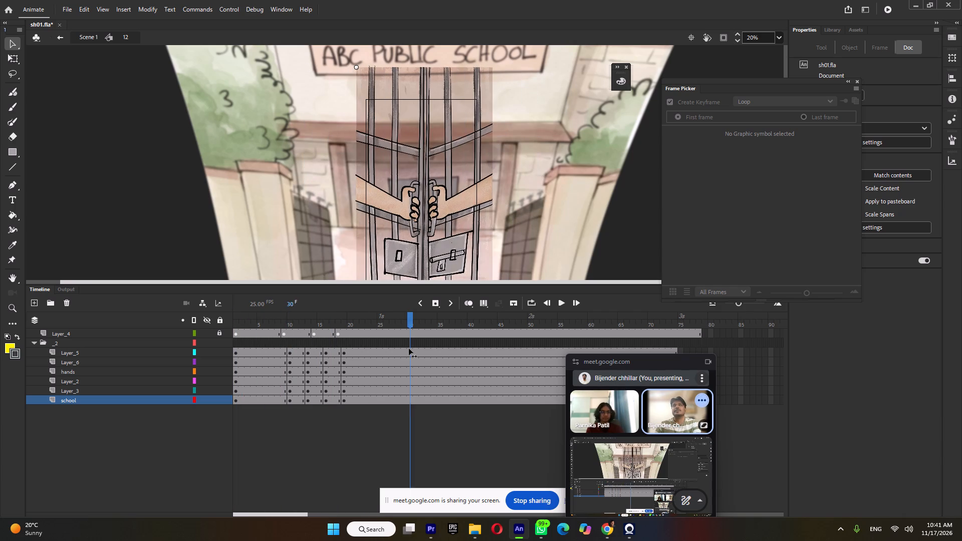
{"action": "left_click_drag", "start_coordinate": [409, 349], "coordinate": [279, 365]}
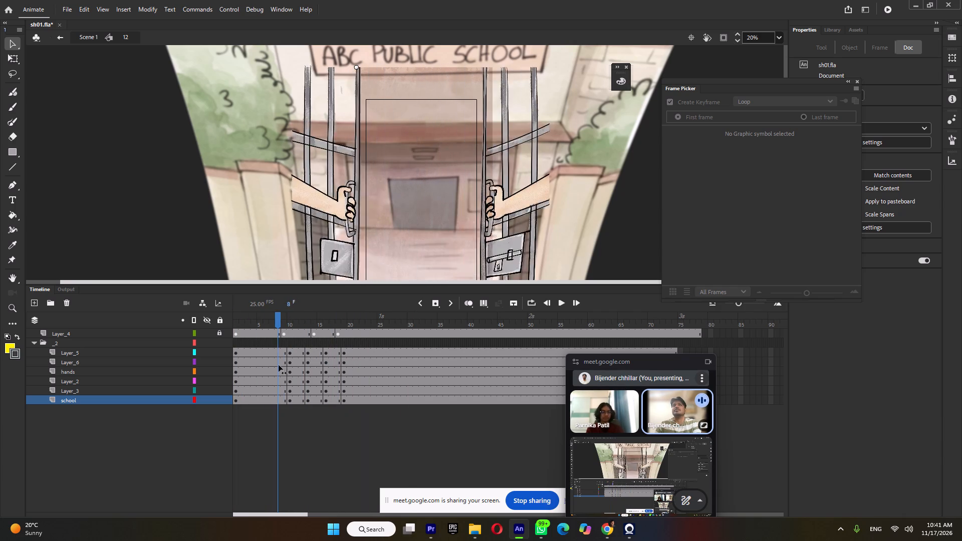
{"action": "left_click_drag", "start_coordinate": [279, 365], "coordinate": [313, 365]}
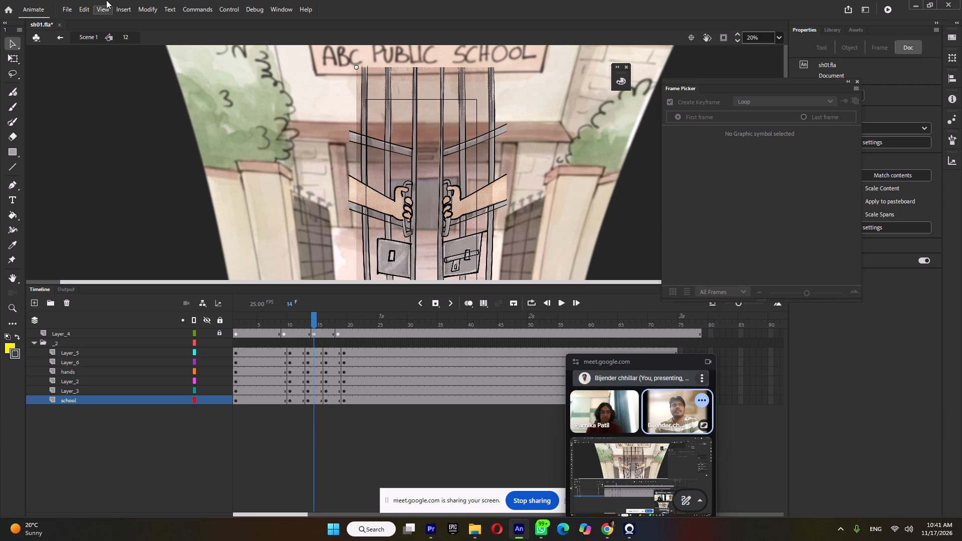
Return to Scene 1 and scrub from the closing gate past frame 795 to the padlock close-up.
{"action": "left_click", "coordinate": [87, 38]}
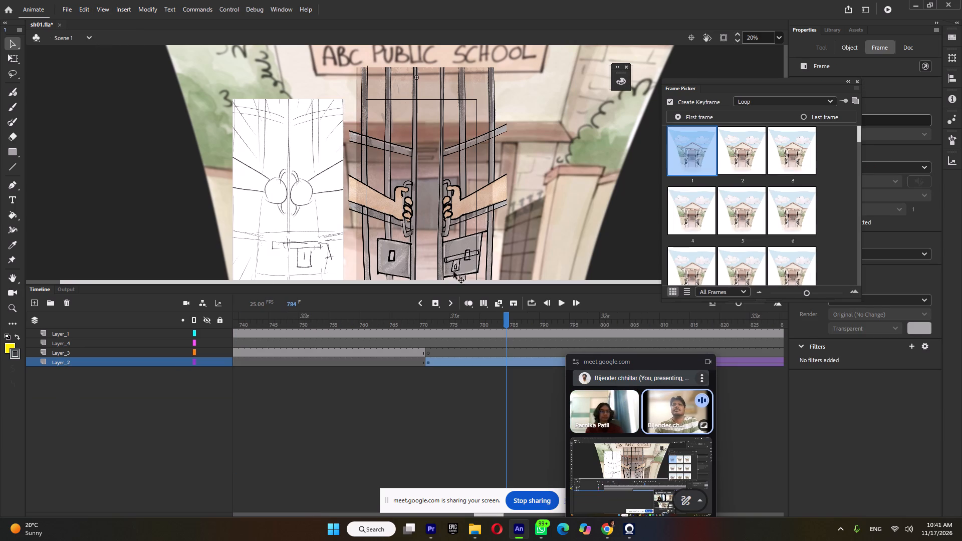
{"action": "left_click_drag", "start_coordinate": [461, 326], "coordinate": [575, 358]}
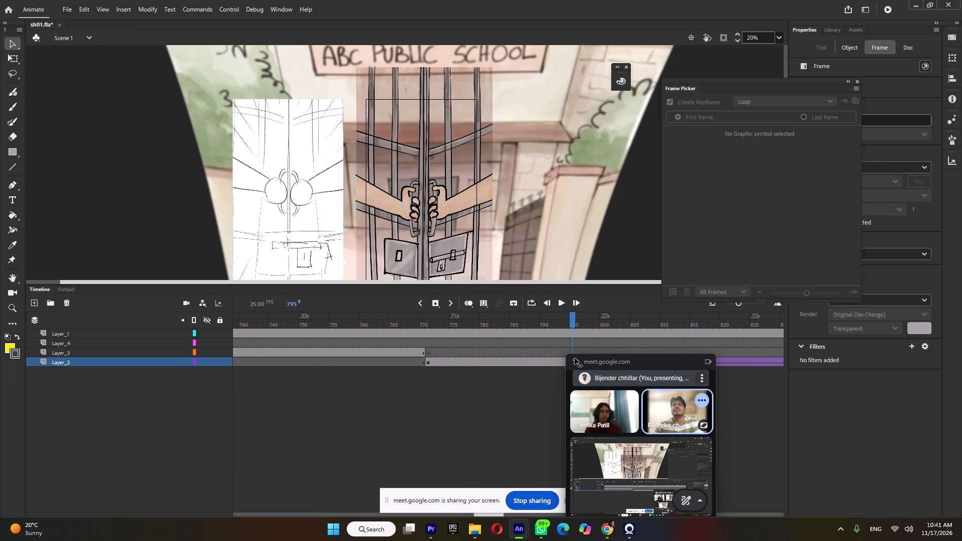
{"action": "left_click_drag", "start_coordinate": [575, 358], "coordinate": [681, 362]}
Open the padlock shot's nested symbols down to the hand layer and scrub through the hand's frames.
{"action": "double_click", "coordinate": [452, 224]}
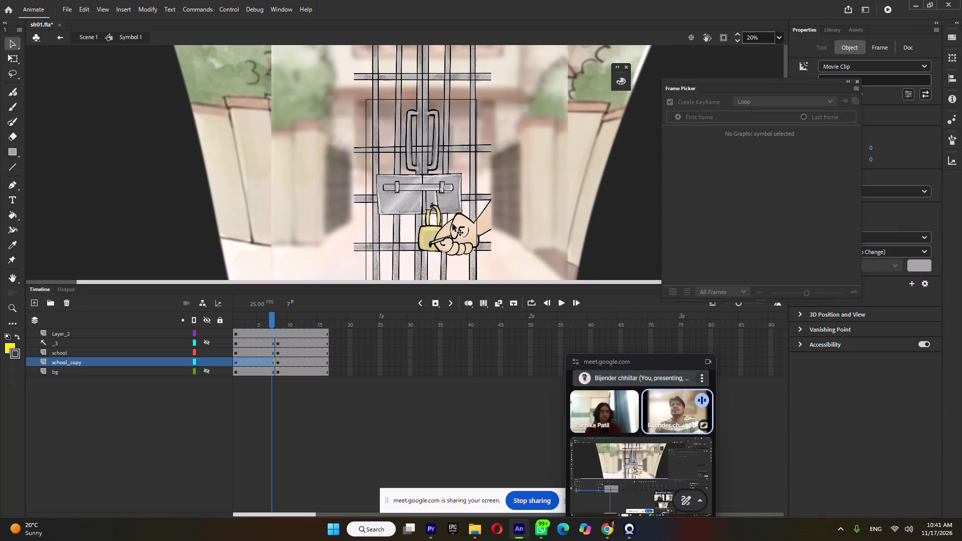
{"action": "left_click", "coordinate": [452, 230]}
{"action": "double_click", "coordinate": [464, 230]}
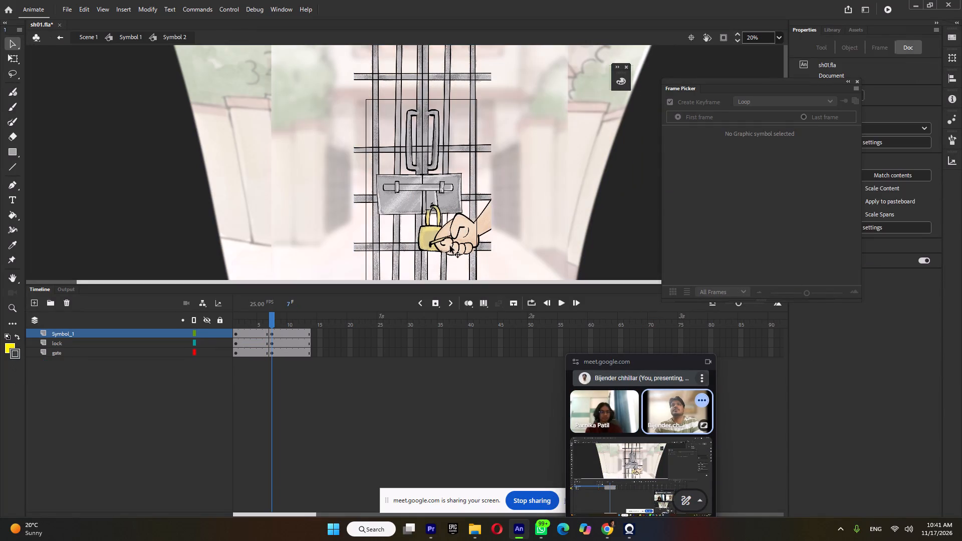
{"action": "left_click", "coordinate": [450, 246]}
{"action": "left_click", "coordinate": [450, 246]}
{"action": "left_click_drag", "start_coordinate": [274, 318], "coordinate": [255, 327]}
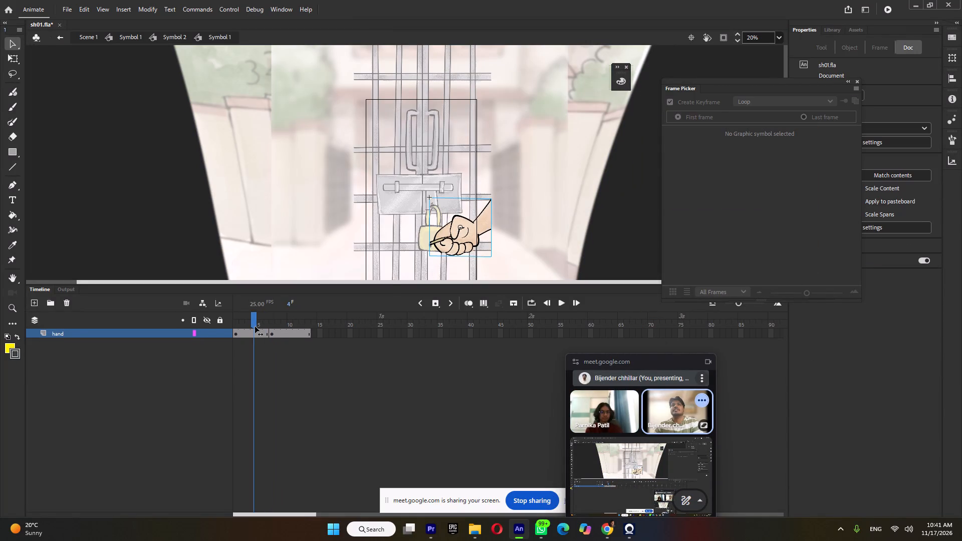
{"action": "left_click_drag", "start_coordinate": [255, 327], "coordinate": [274, 347]}
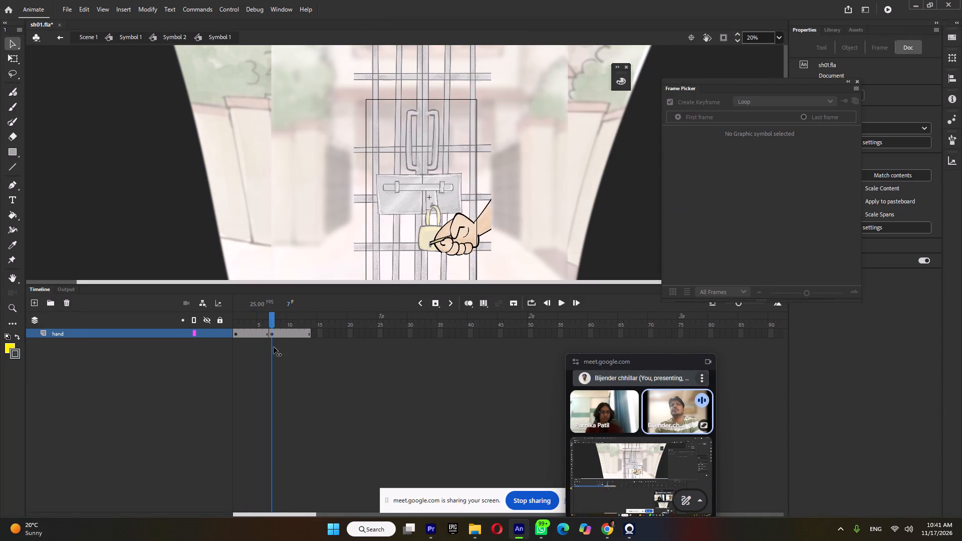
{"action": "left_click_drag", "start_coordinate": [274, 347], "coordinate": [288, 352]}
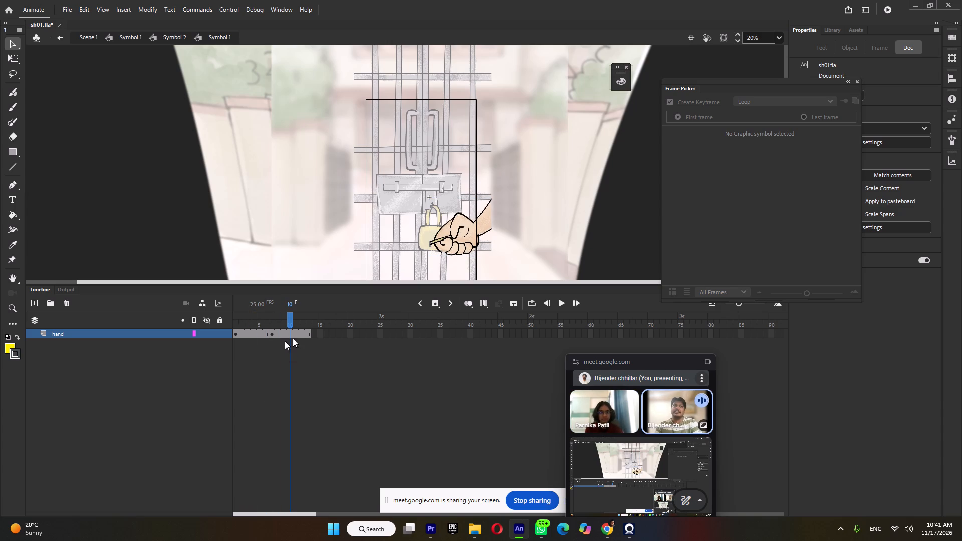
{"action": "left_click_drag", "start_coordinate": [248, 322], "coordinate": [276, 340]}
Go back up to Symbol 2 and play the hand, lock and gate layers together.
{"action": "double_click", "coordinate": [304, 184]}
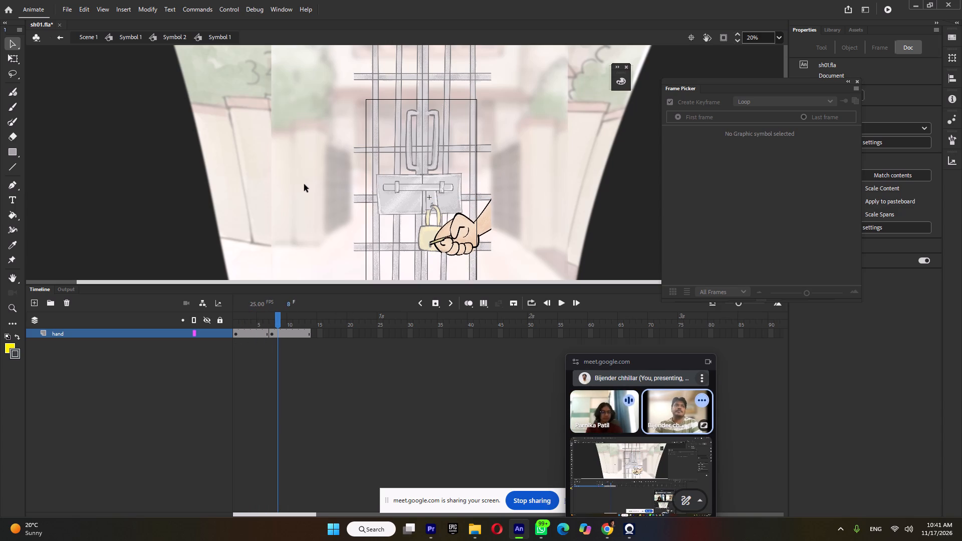
{"action": "key", "text": "Return"}
{"action": "key", "text": "Return"}
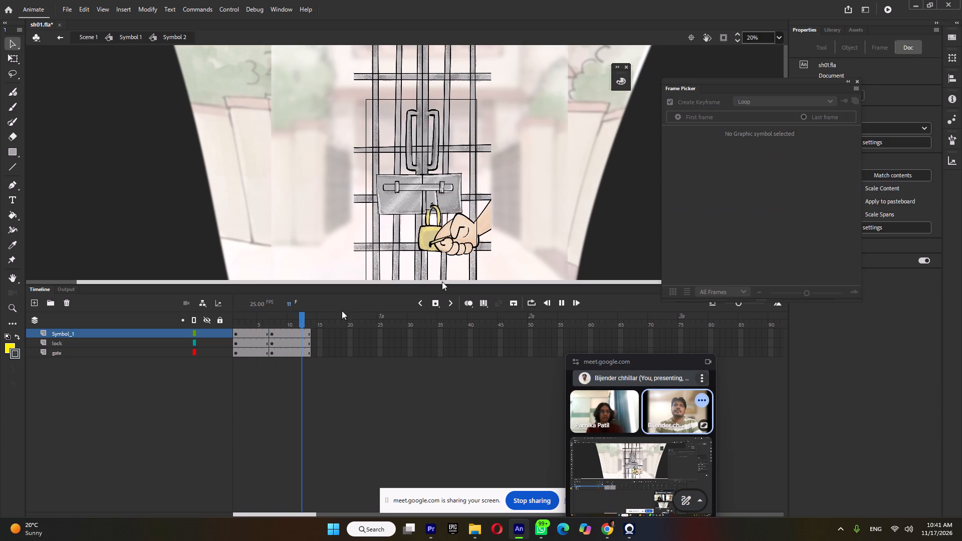
{"action": "key", "text": "Return"}
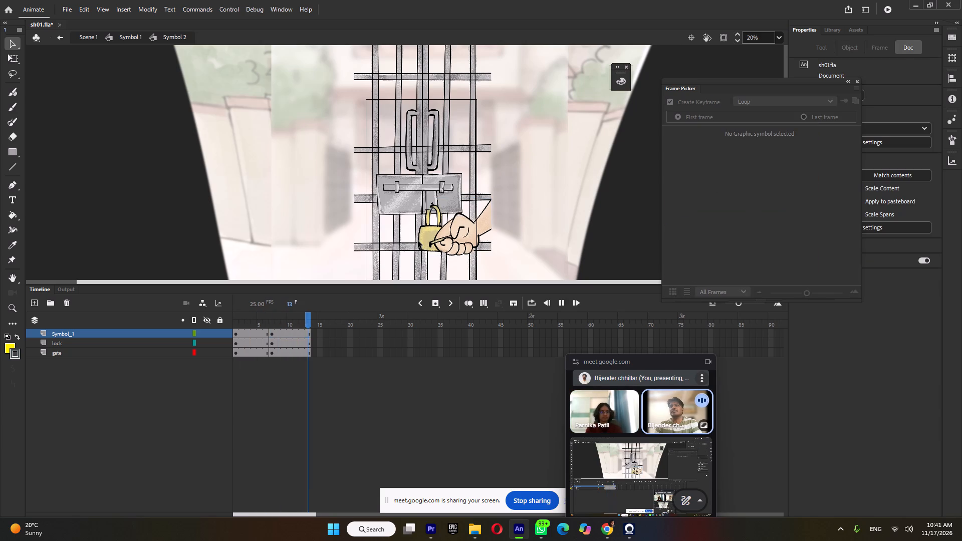
{"action": "key", "text": "Return"}
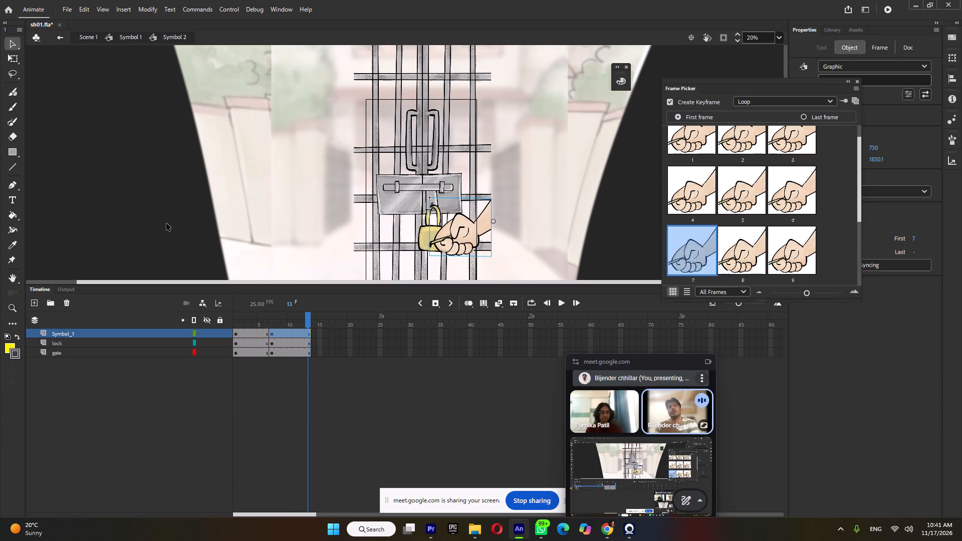
Return to Scene 1, play the padlock shot and scrub ahead to the couple and school bus shot around frame 938.
{"action": "double_click", "coordinate": [166, 223]}
{"action": "double_click", "coordinate": [171, 198]}
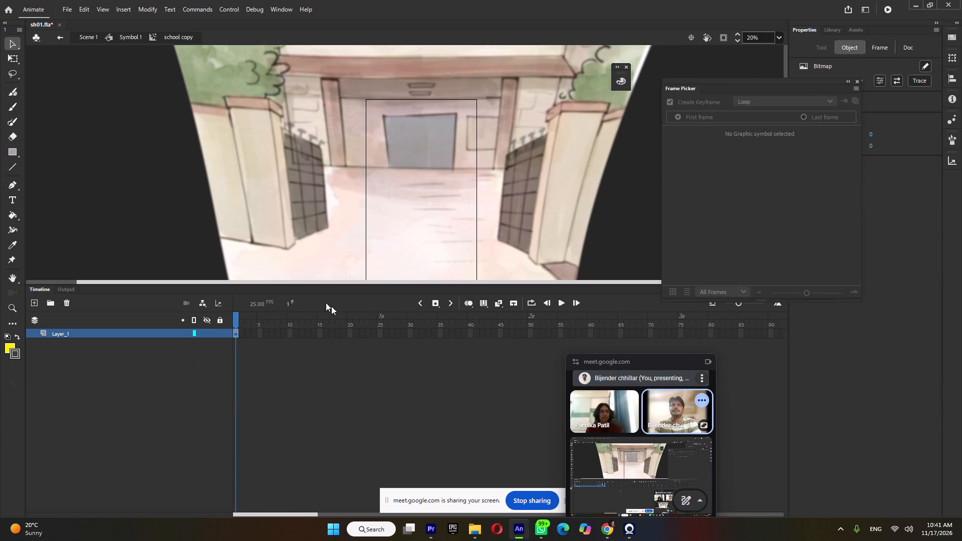
{"action": "left_click", "coordinate": [86, 35]}
{"action": "key", "text": "Return"}
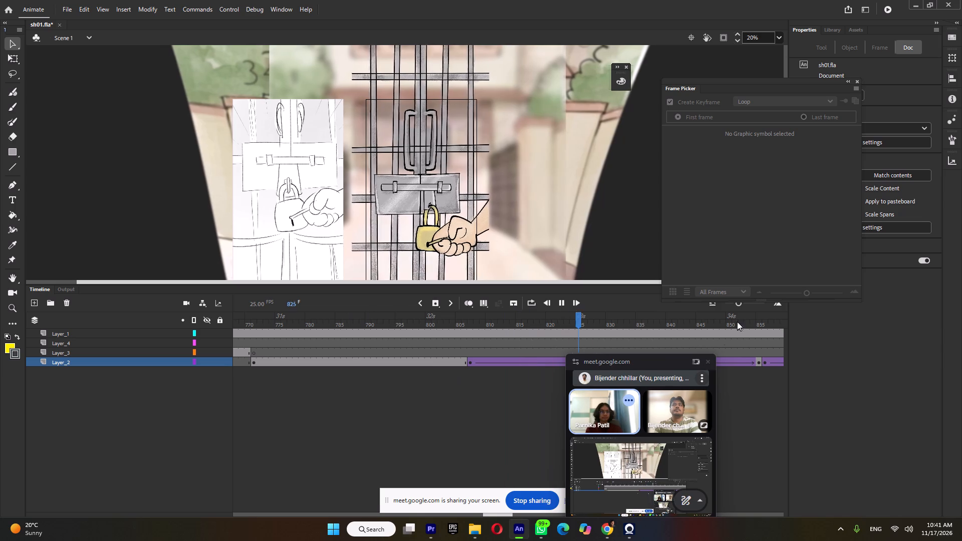
{"action": "left_click_drag", "start_coordinate": [727, 318], "coordinate": [842, 327]}
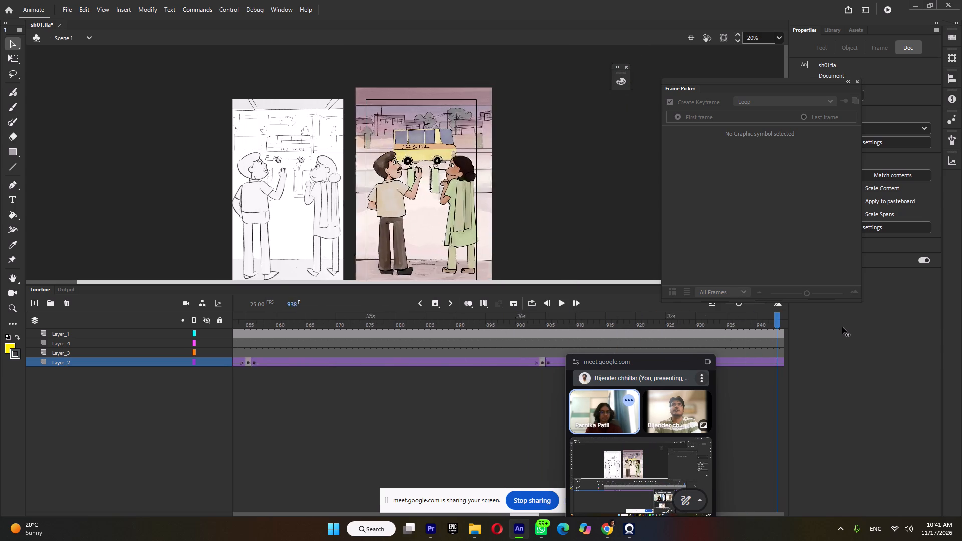
{"action": "left_click_drag", "start_coordinate": [842, 327], "coordinate": [401, 344]}
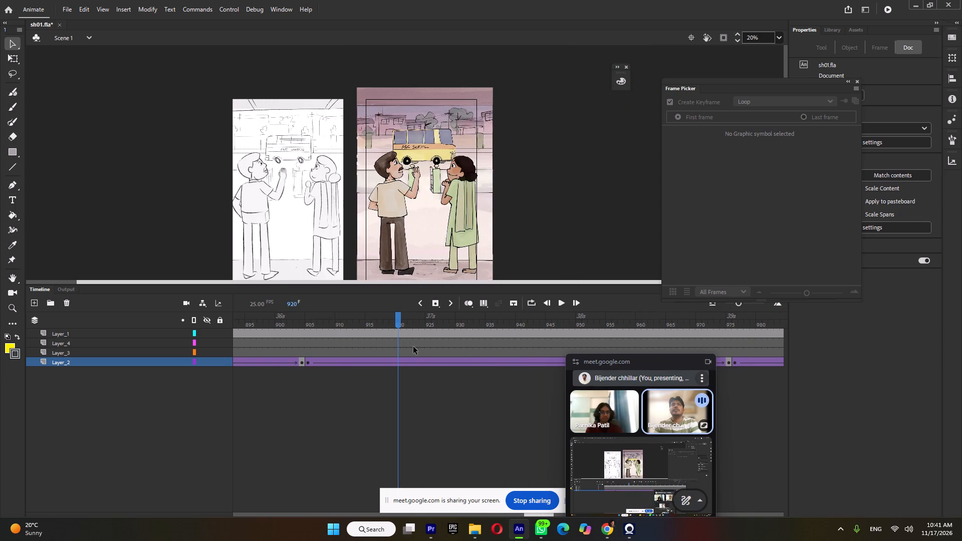
Play the couple and school bus shot from its start, stopping at frame 995 in the running shot.
{"action": "left_click", "coordinate": [312, 316]}
{"action": "key", "text": "Return"}
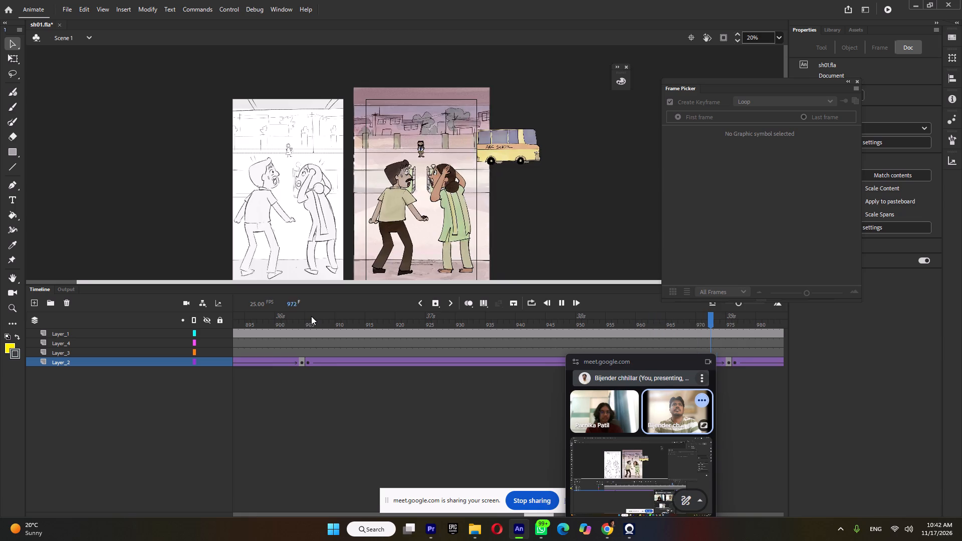
{"action": "key", "text": "Return"}
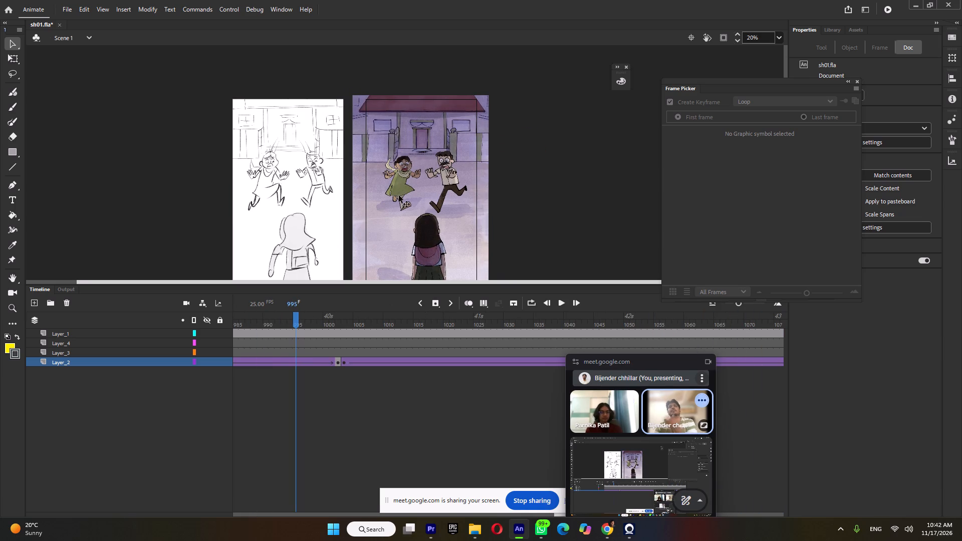
Open symbol 17 from the running shot, go to frame 27, and unlock every layer except Layer_18.
{"action": "double_click", "coordinate": [452, 180]}
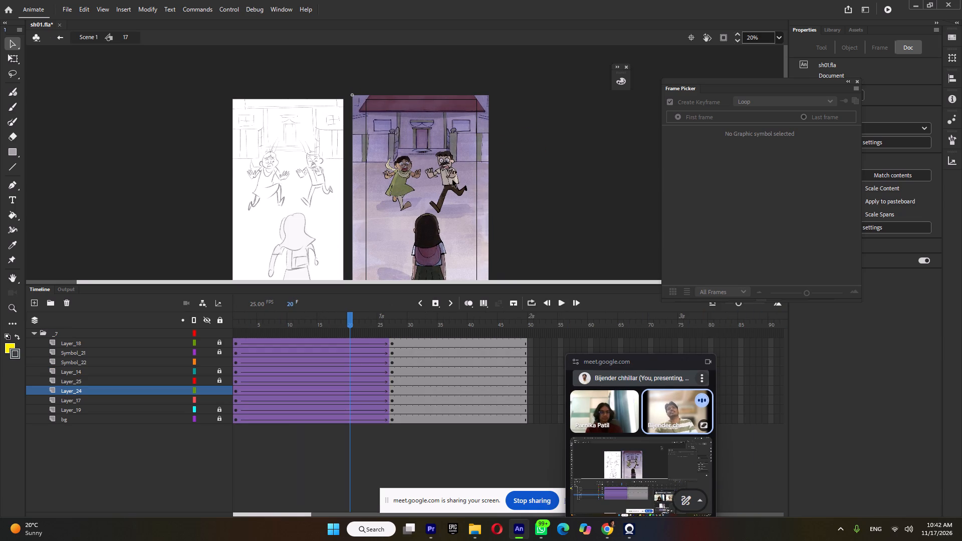
{"action": "left_click", "coordinate": [393, 327]}
{"action": "left_click", "coordinate": [457, 179]}
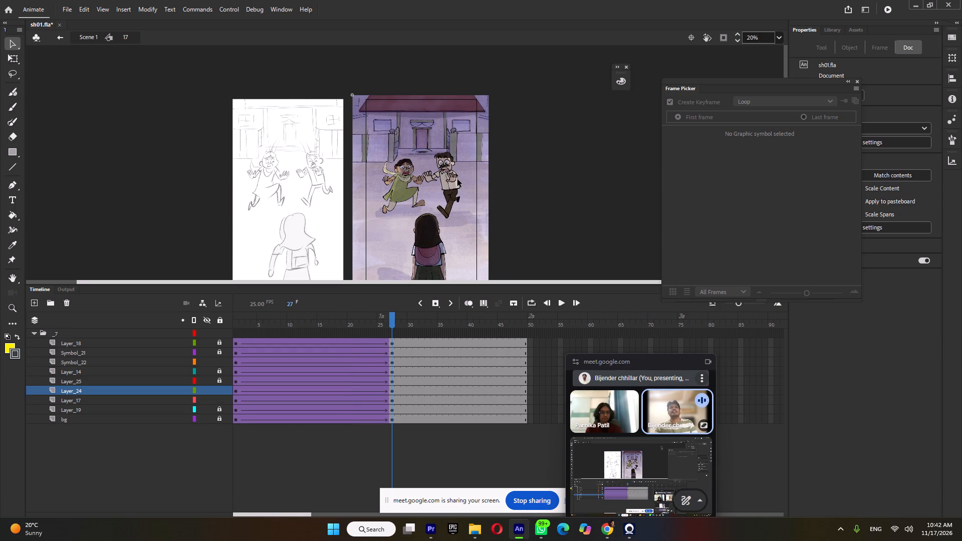
{"action": "left_click", "coordinate": [450, 183]}
{"action": "left_click", "coordinate": [217, 318]}
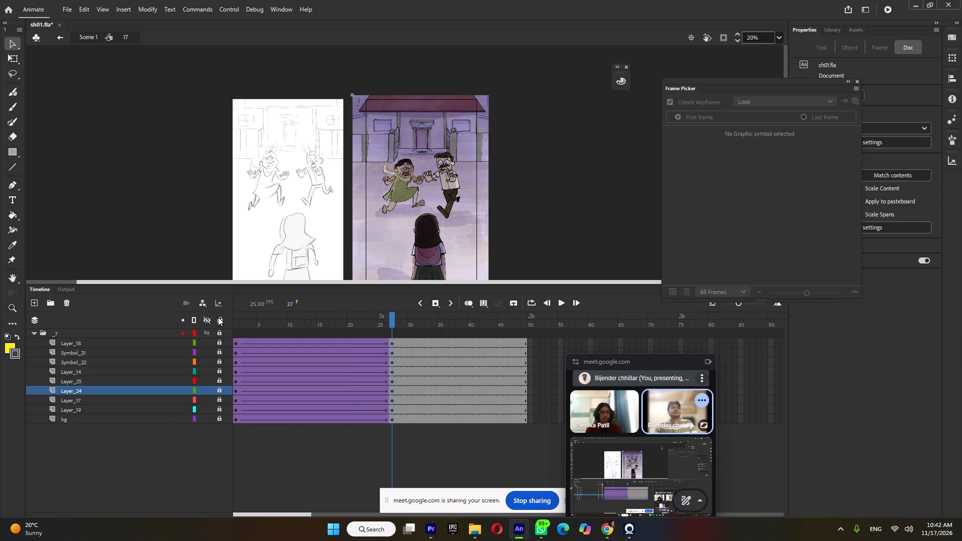
{"action": "left_click", "coordinate": [218, 317]}
{"action": "left_click", "coordinate": [453, 176]}
{"action": "double_click", "coordinate": [453, 176]}
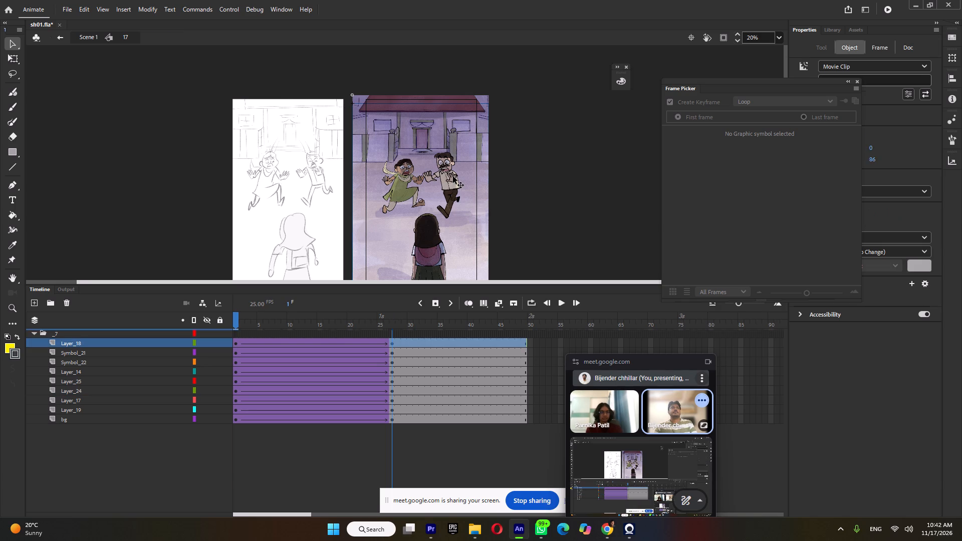
{"action": "double_click", "coordinate": [593, 200]}
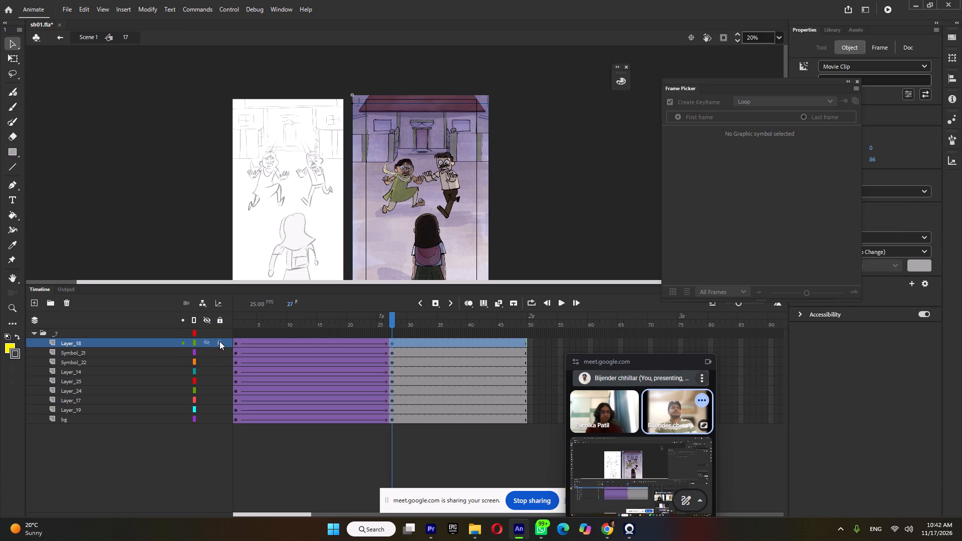
{"action": "left_click", "coordinate": [219, 341]}
Open Symbol 21, the running man, and examine the leg poses of his run cycle across frames 2 to 11.
{"action": "double_click", "coordinate": [447, 174]}
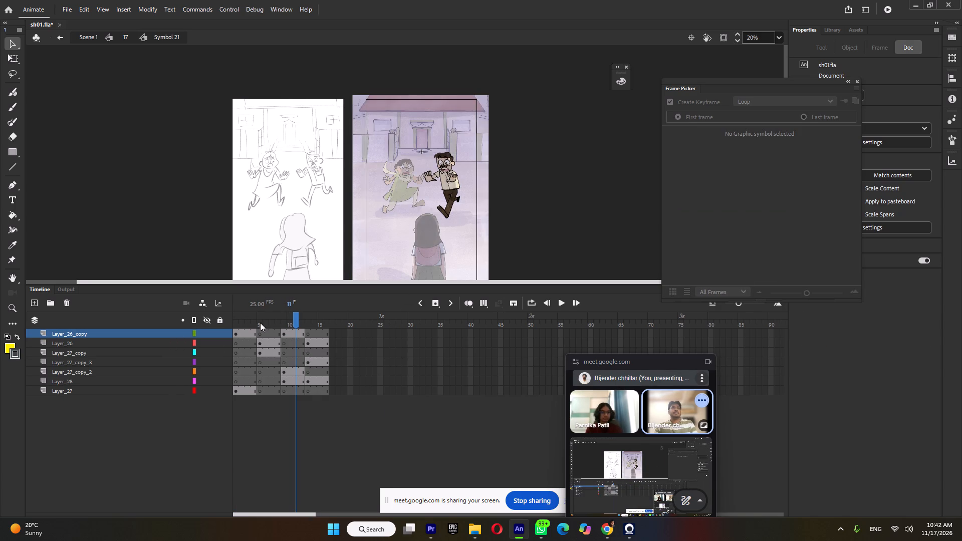
{"action": "left_click_drag", "start_coordinate": [252, 321], "coordinate": [262, 326]}
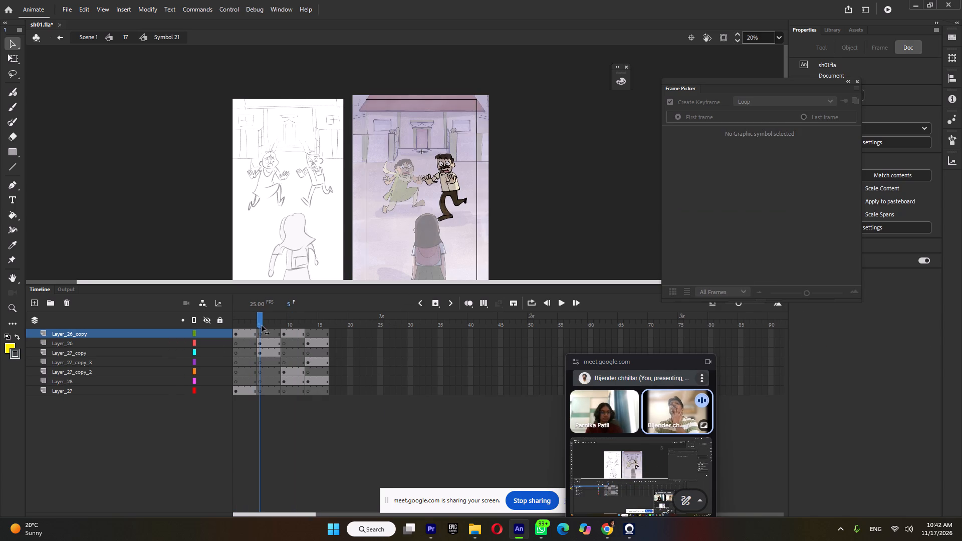
{"action": "left_click_drag", "start_coordinate": [262, 326], "coordinate": [258, 334]}
{"action": "left_click_drag", "start_coordinate": [258, 334], "coordinate": [242, 339]}
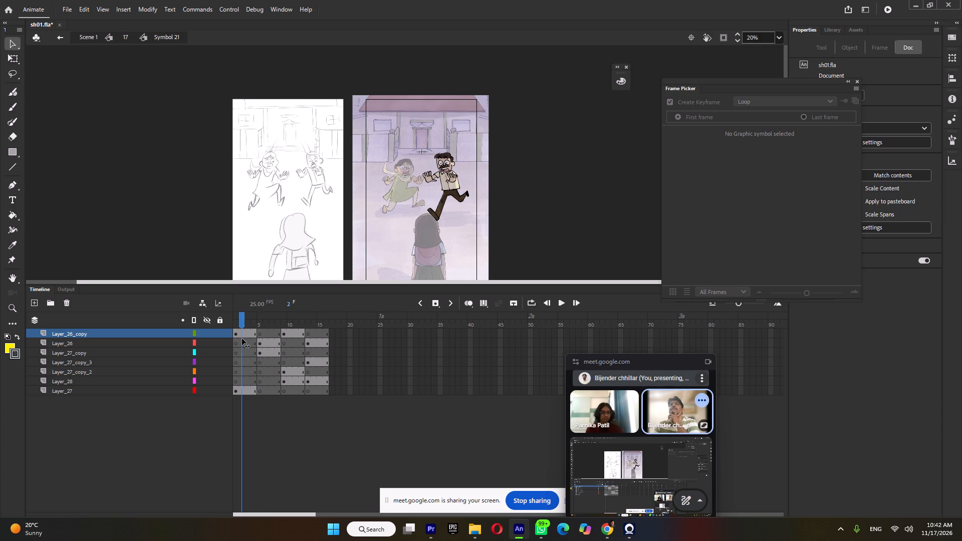
{"action": "left_click_drag", "start_coordinate": [242, 339], "coordinate": [242, 339]}
{"action": "left_click_drag", "start_coordinate": [262, 319], "coordinate": [270, 320]}
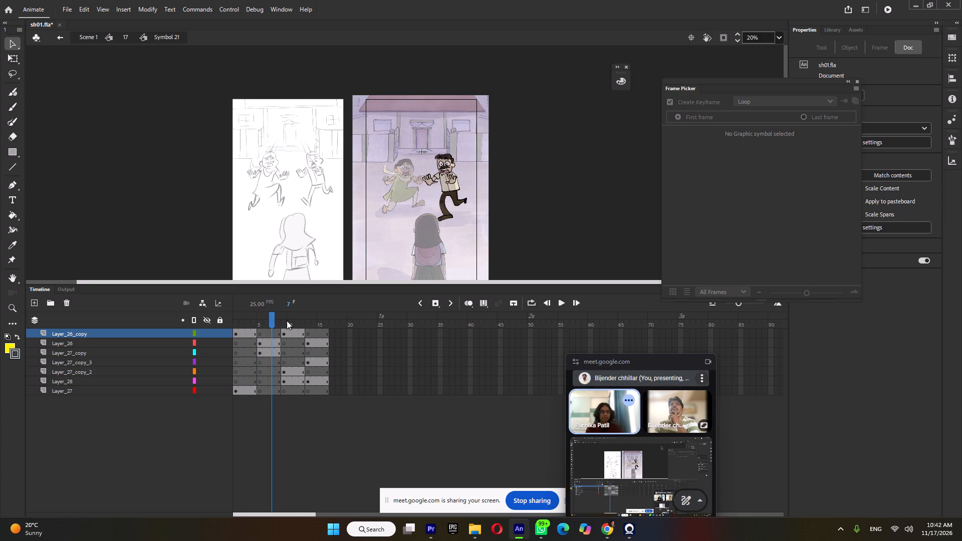
{"action": "left_click", "coordinate": [293, 320]}
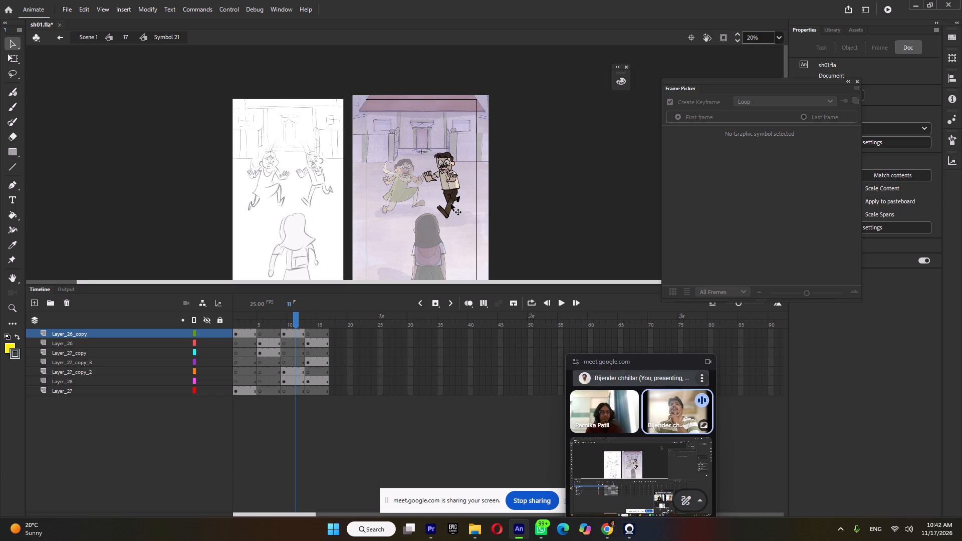
Examine the running man's leg poses in Symbol 21 up close, comparing the run cycle drawings from frame 3 through frame 16.
{"action": "scroll", "coordinate": [461, 194], "scroll_direction": "up", "scroll_amount": 5, "text": "ctrl"}
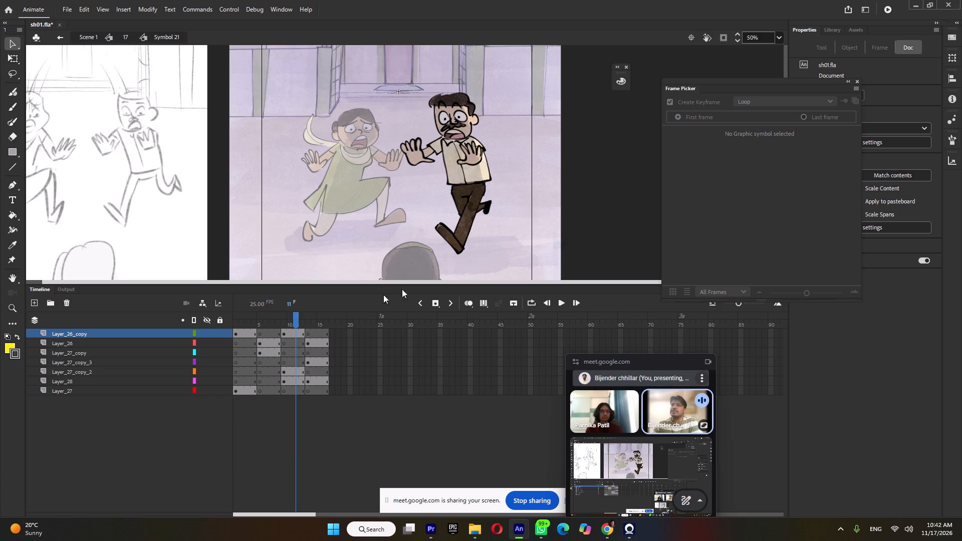
{"action": "left_click", "coordinate": [247, 322]}
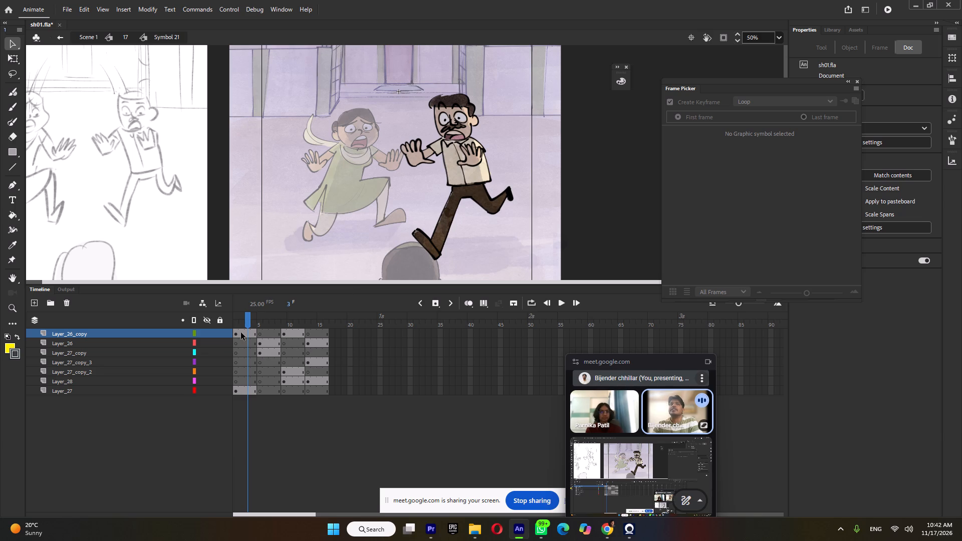
{"action": "left_click_drag", "start_coordinate": [252, 324], "coordinate": [290, 328]}
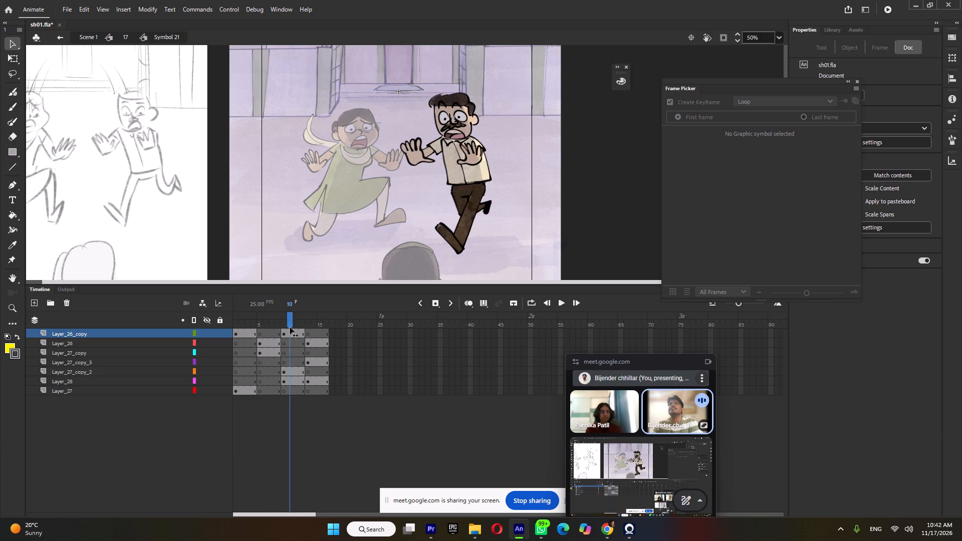
{"action": "left_click_drag", "start_coordinate": [290, 328], "coordinate": [299, 329]}
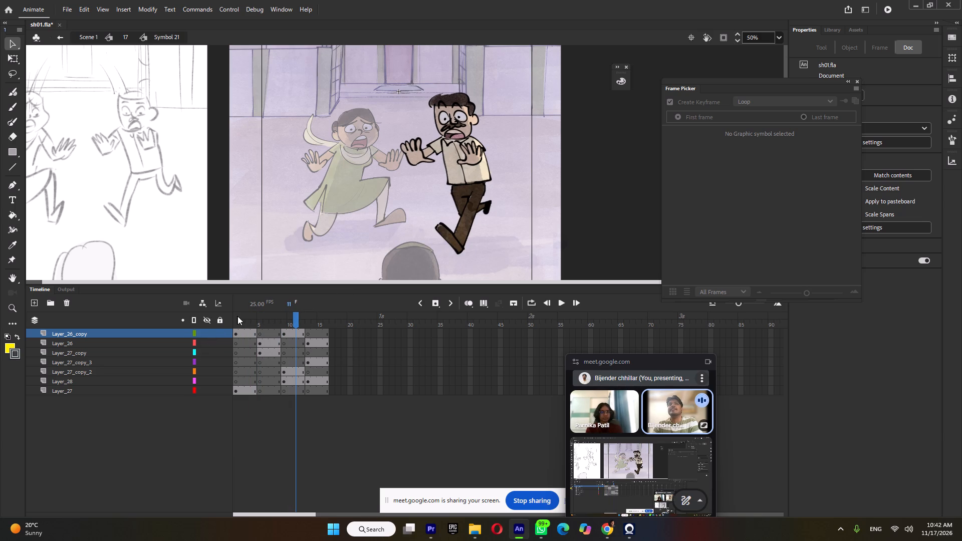
{"action": "left_click", "coordinate": [245, 319]}
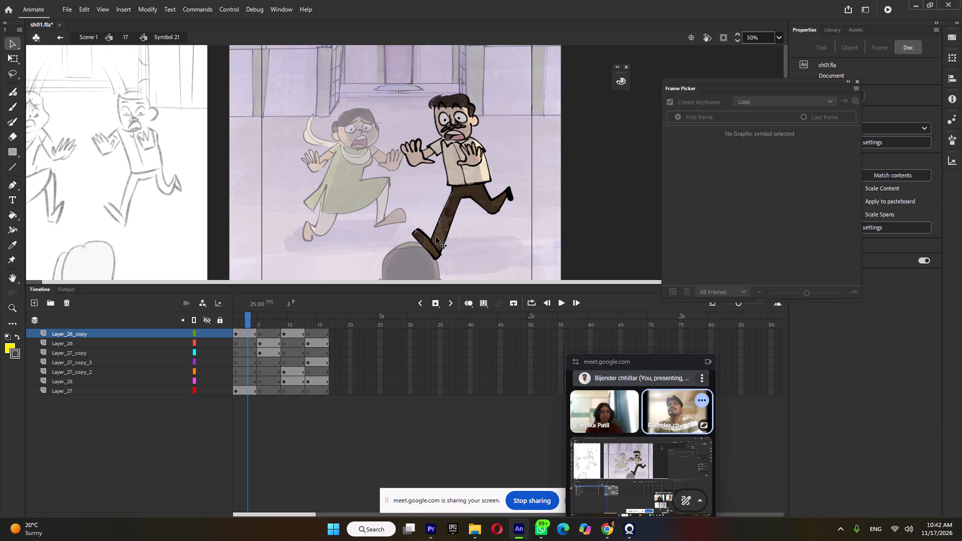
{"action": "left_click", "coordinate": [274, 320]}
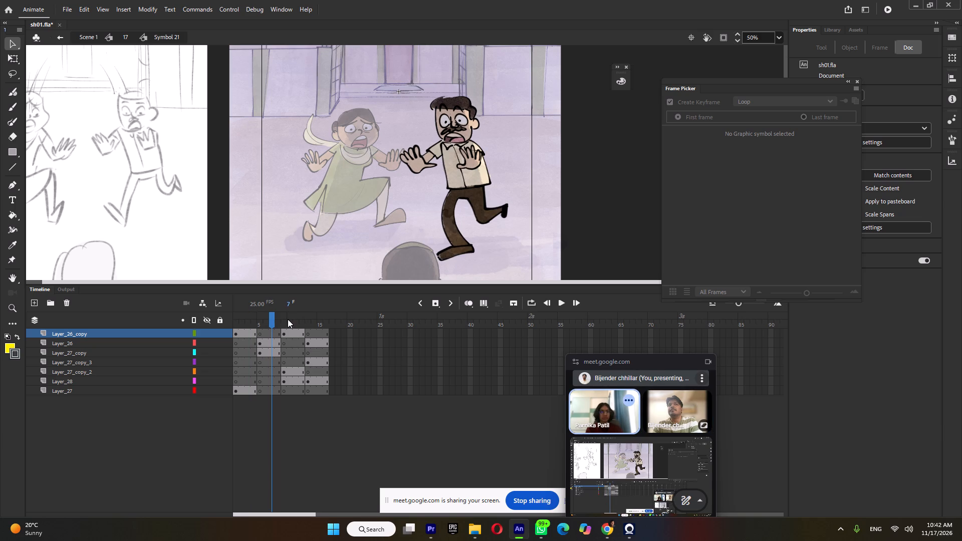
{"action": "left_click", "coordinate": [288, 319]}
{"action": "left_click_drag", "start_coordinate": [288, 319], "coordinate": [270, 323]}
{"action": "left_click", "coordinate": [482, 215]}
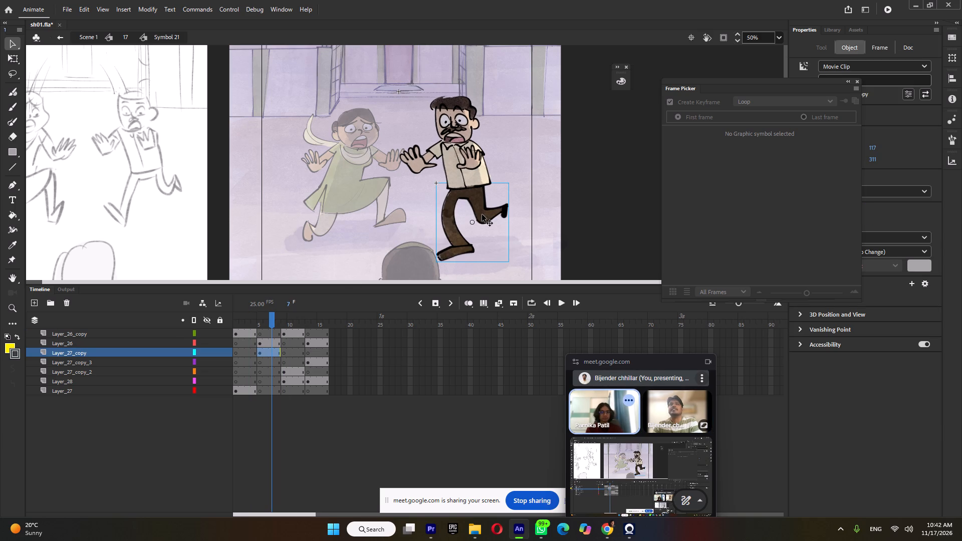
{"action": "left_click", "coordinate": [288, 320]}
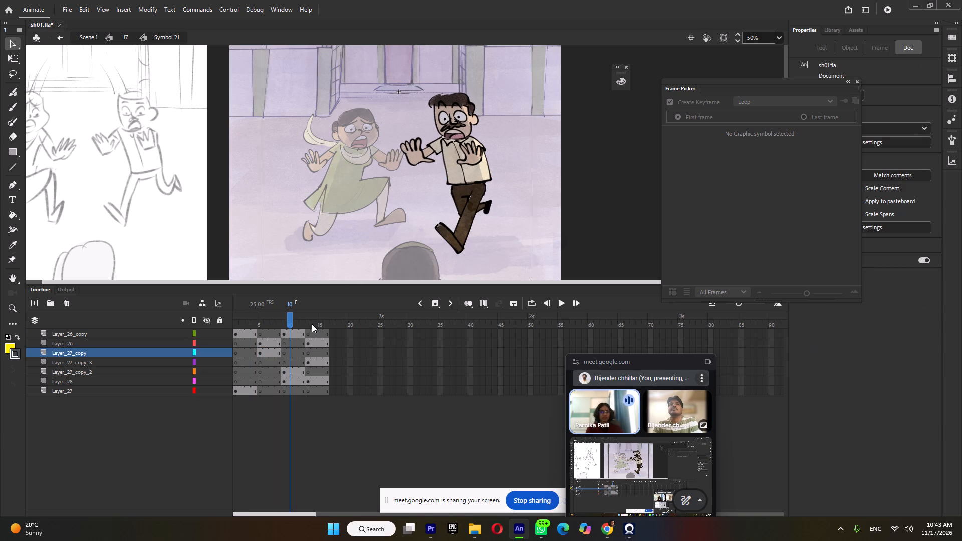
{"action": "left_click", "coordinate": [312, 323]}
{"action": "left_click_drag", "start_coordinate": [295, 321], "coordinate": [363, 338]}
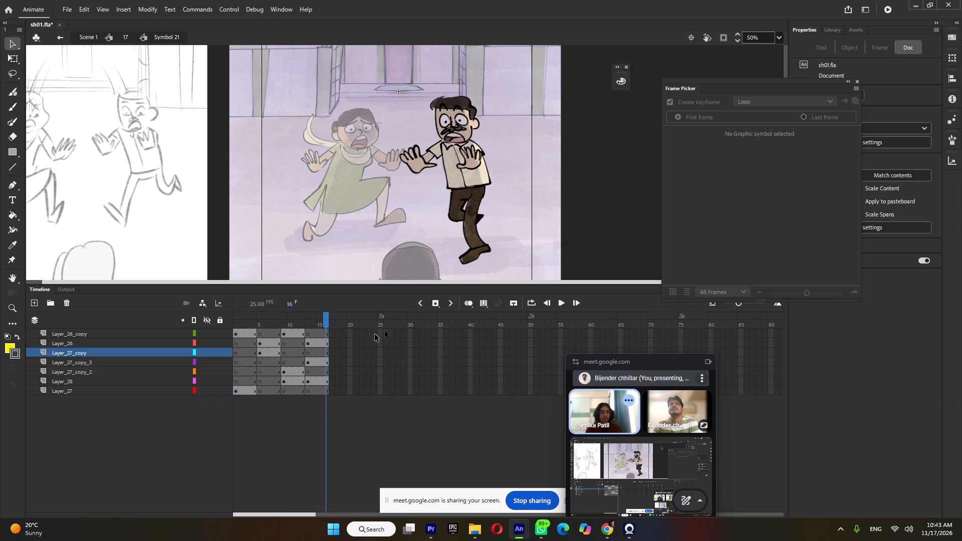
Return to symbol 17 and play the running shot to watch the couple's run cycles in motion.
{"action": "double_click", "coordinate": [617, 204]}
{"action": "key", "text": "Return"}
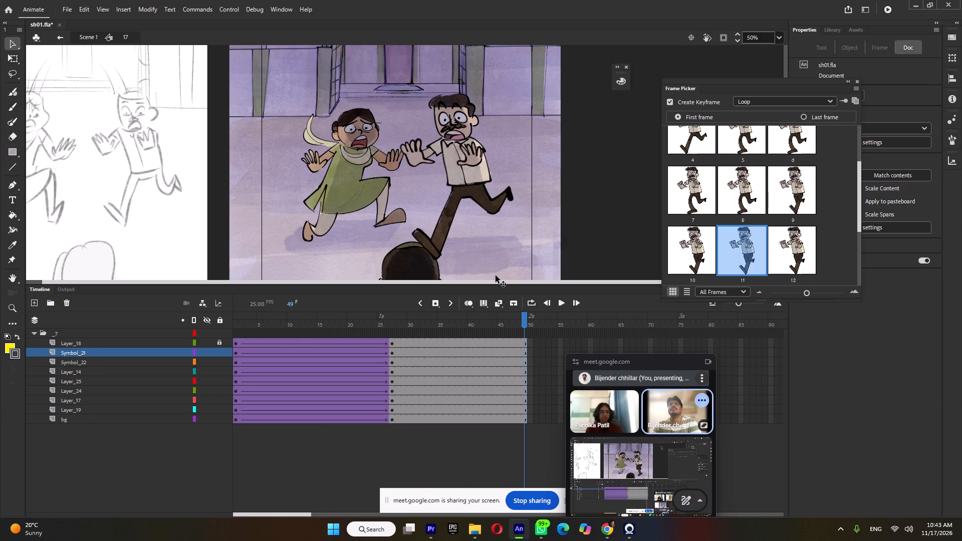
{"action": "key", "text": "Return"}
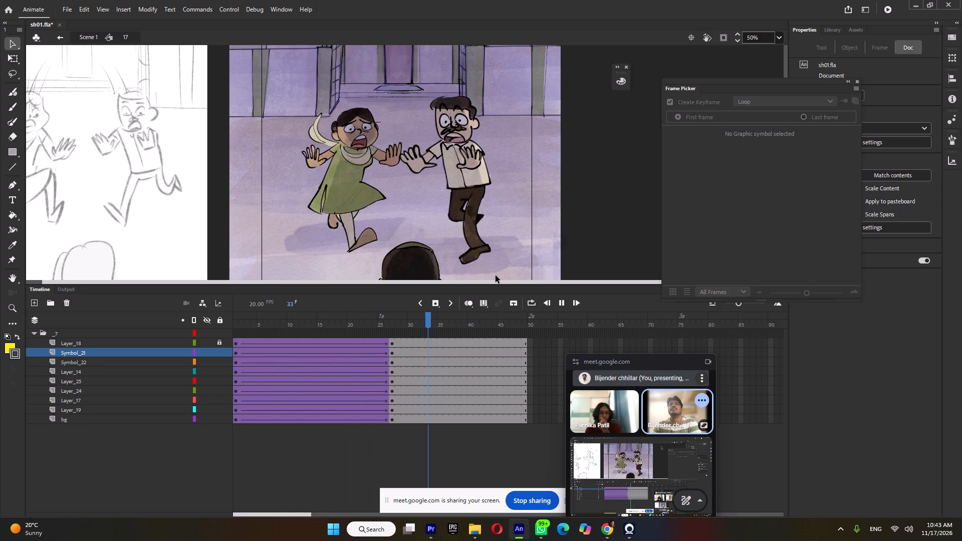
{"action": "key", "text": "Return"}
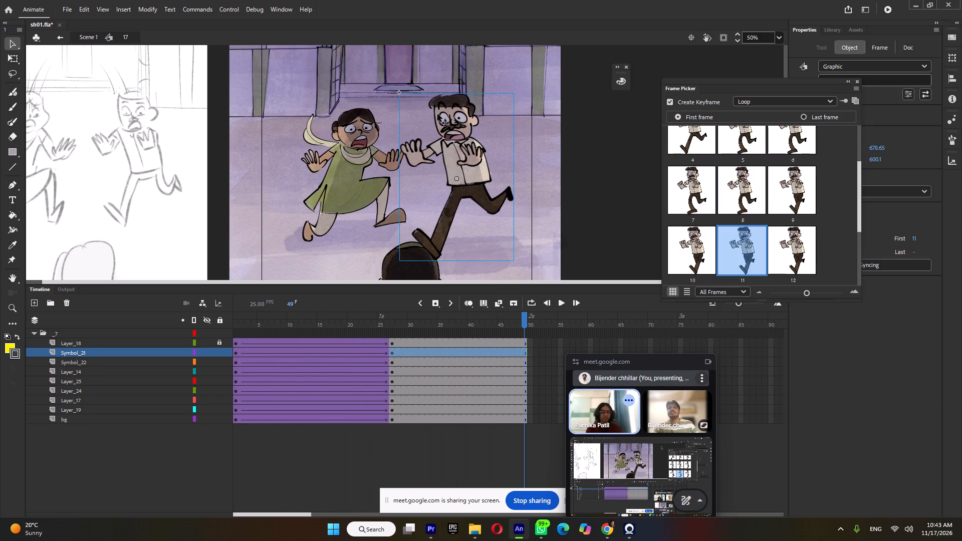
Return to Scene 1 and scrub to the last frame, 1097, and back to frame 1036 in the shot of the couple holding the girl.
{"action": "scroll", "coordinate": [438, 114], "scroll_direction": "down", "scroll_amount": 6, "text": "ctrl"}
{"action": "double_click", "coordinate": [524, 181]}
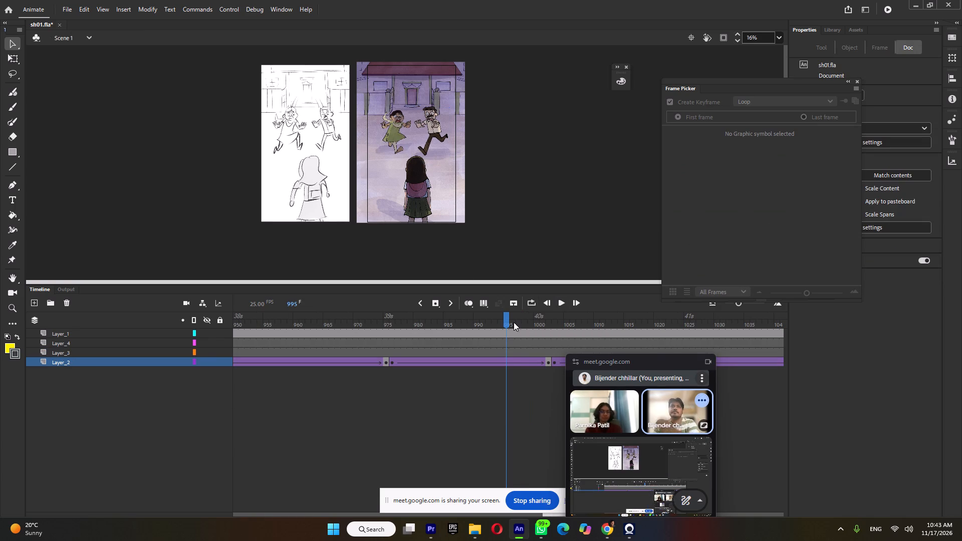
{"action": "left_click_drag", "start_coordinate": [514, 322], "coordinate": [640, 342]}
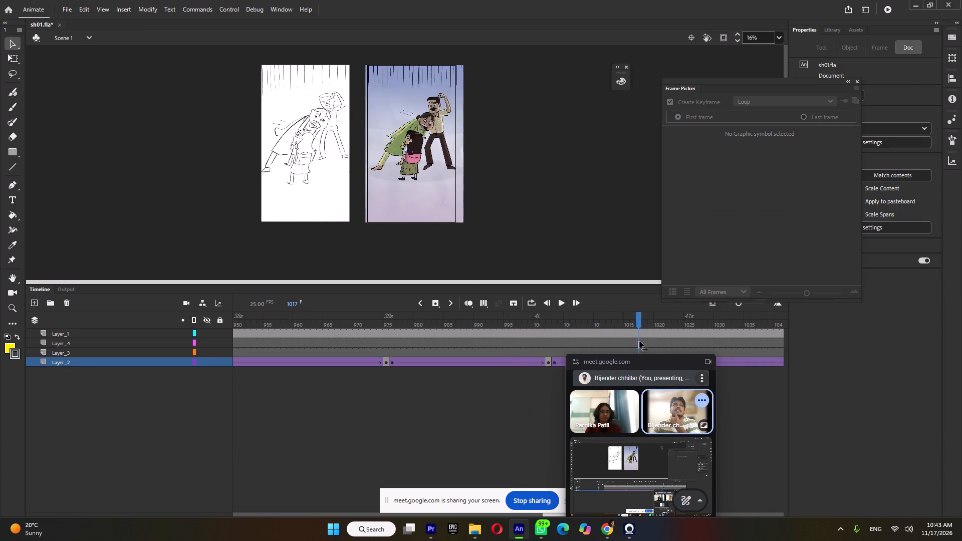
{"action": "left_click_drag", "start_coordinate": [640, 342], "coordinate": [815, 358]}
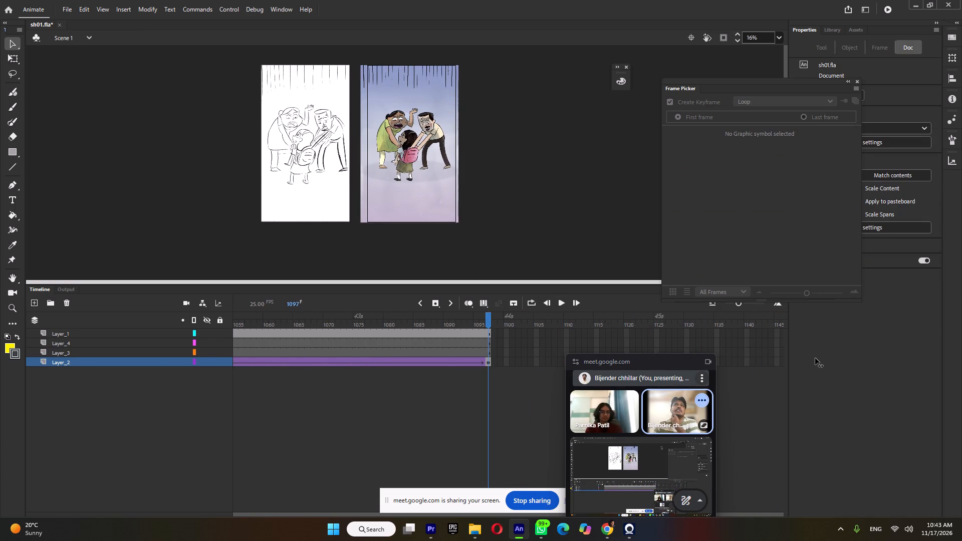
{"action": "left_click_drag", "start_coordinate": [815, 358], "coordinate": [390, 365]}
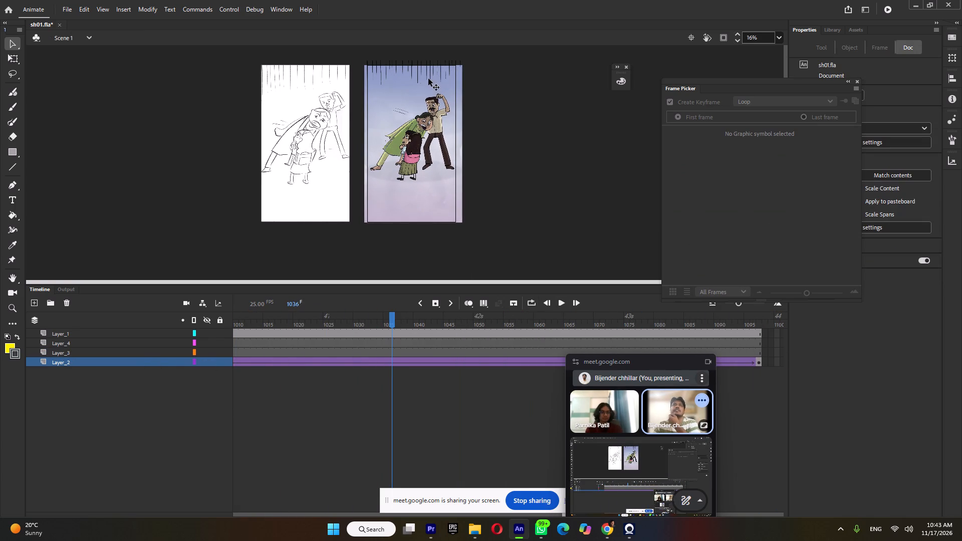
Open Symbol 2 from the shot of the couple holding the girl and play its poses from frame 1 to the end.
{"action": "left_click", "coordinate": [441, 102]}
{"action": "double_click", "coordinate": [445, 98]}
{"action": "scroll", "coordinate": [445, 98], "scroll_direction": "up", "scroll_amount": 6, "text": "ctrl"}
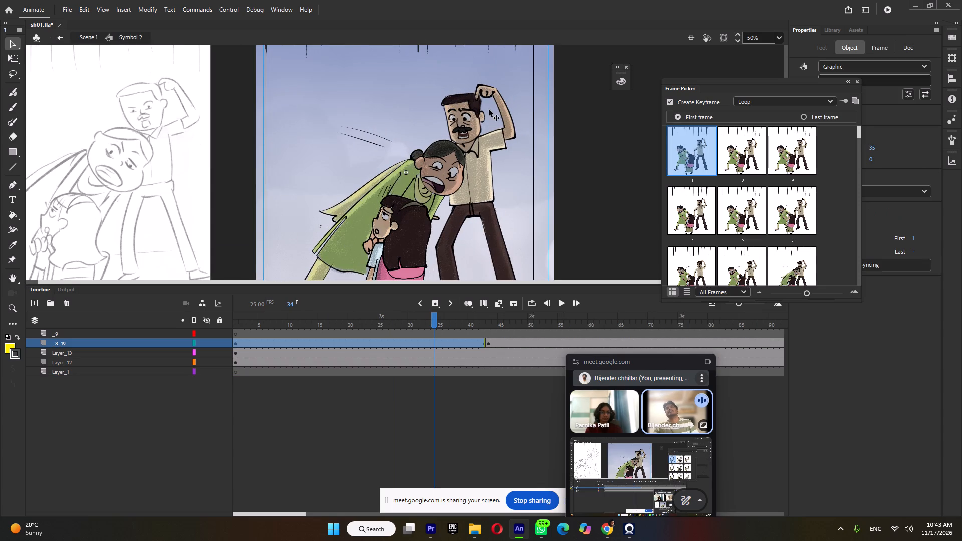
{"action": "left_click_drag", "start_coordinate": [246, 320], "coordinate": [202, 324]}
{"action": "key", "text": "Return"}
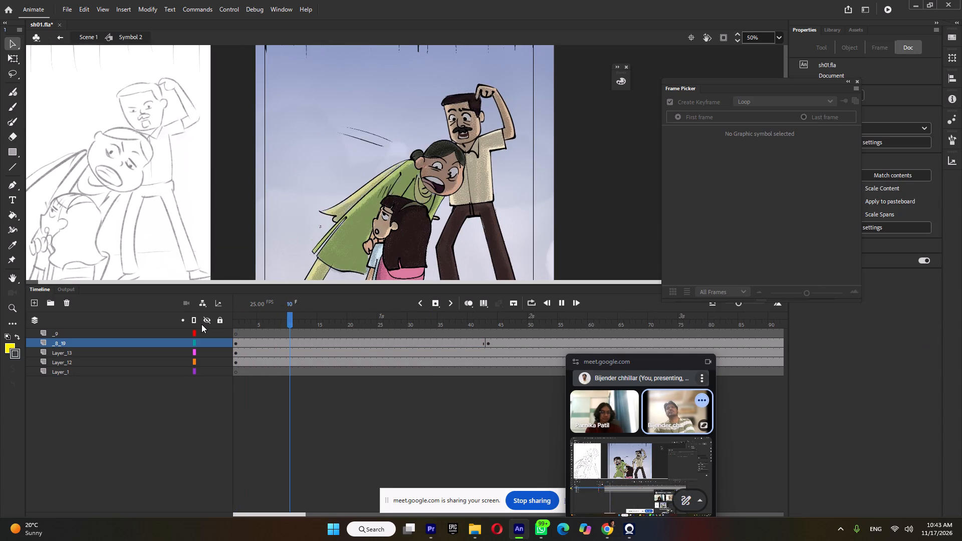
{"action": "key", "text": "Return"}
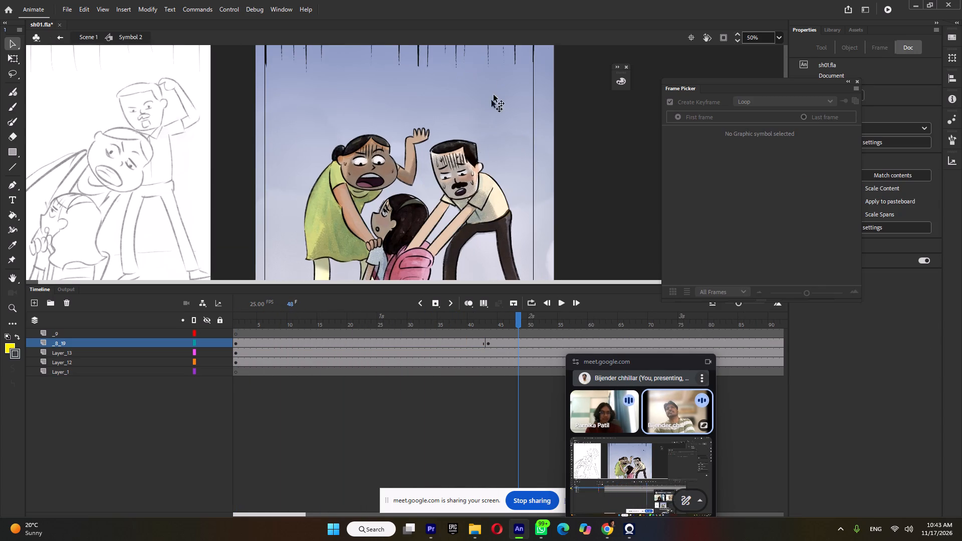
{"action": "key", "text": "Return"}
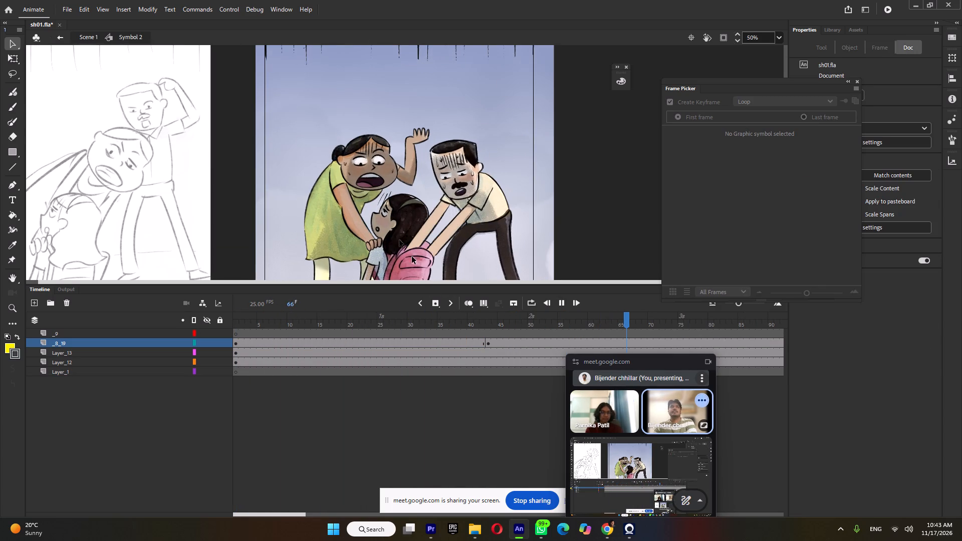
{"action": "key", "text": "Return"}
{"action": "key", "text": "Return"}
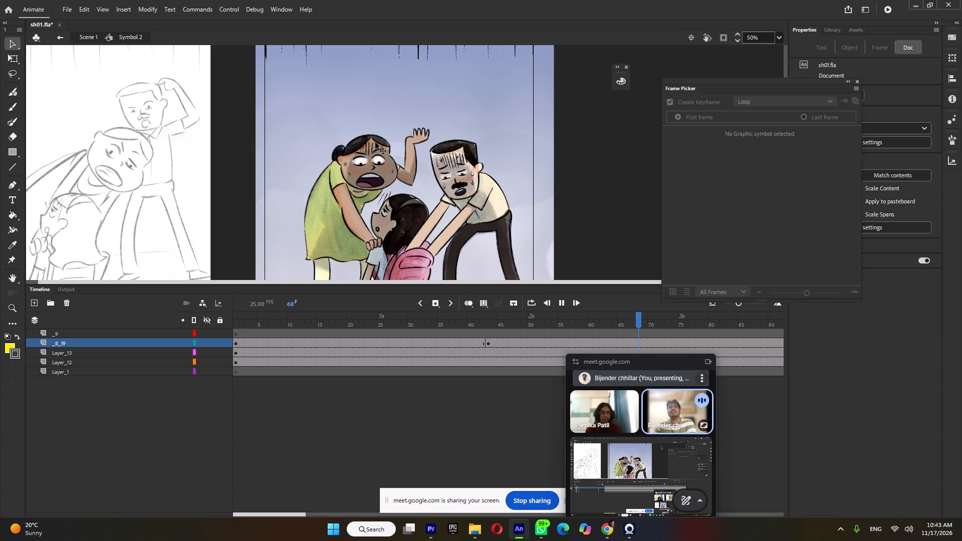
{"action": "key", "text": "Return"}
{"action": "left_click", "coordinate": [464, 320]}
{"action": "key", "text": "Return"}
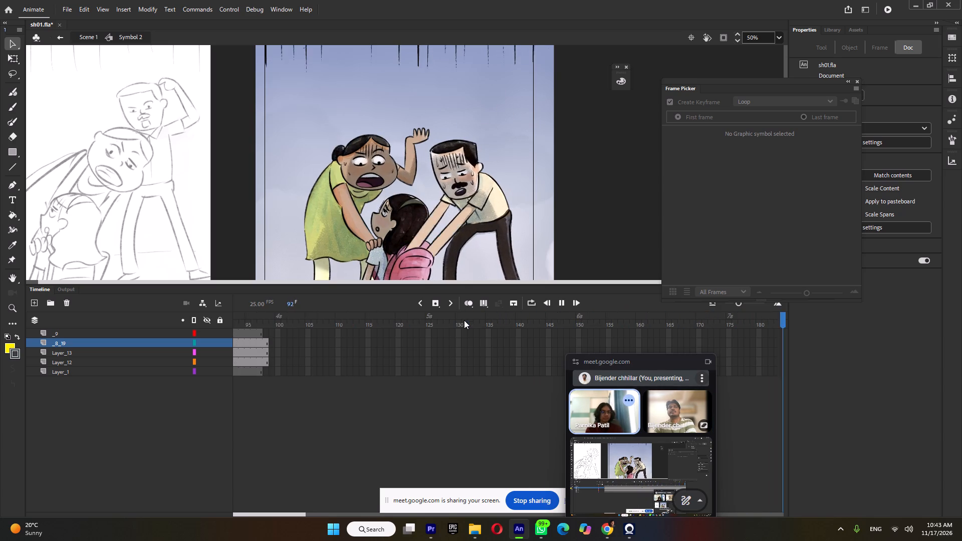
{"action": "scroll", "coordinate": [270, 104], "scroll_direction": "down", "scroll_amount": 6, "text": "ctrl"}
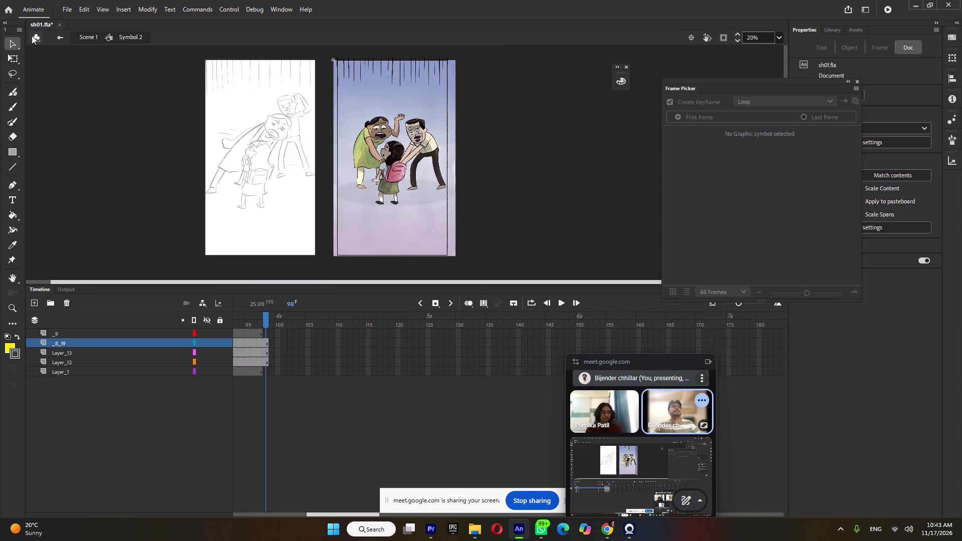
Save the EP23 sh01.fla document.
{"action": "key", "text": "ctrl+s"}
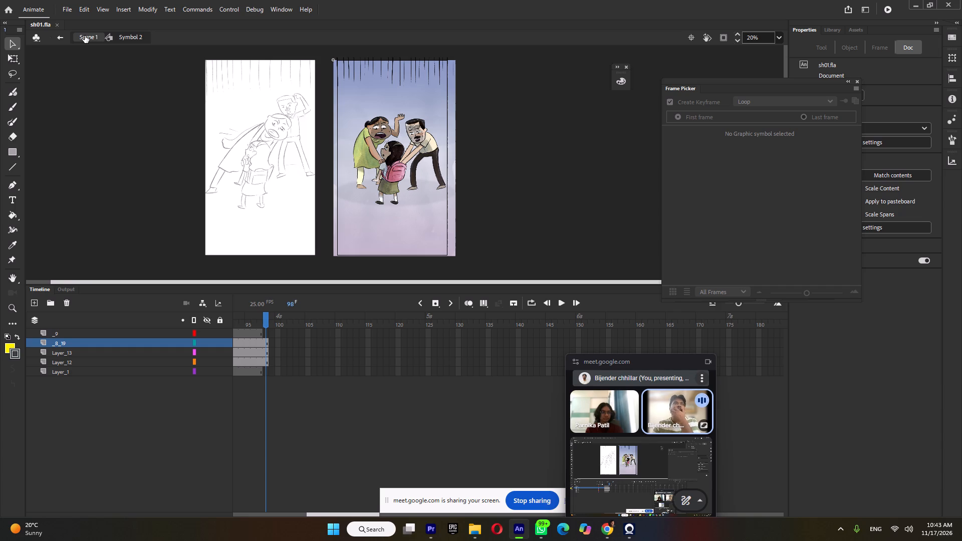
Switch to File Explorer, open sh01.fla from the Diwali km folder inside km, and bring its whole artwork into view in Animate.
{"action": "left_click", "coordinate": [473, 539]}
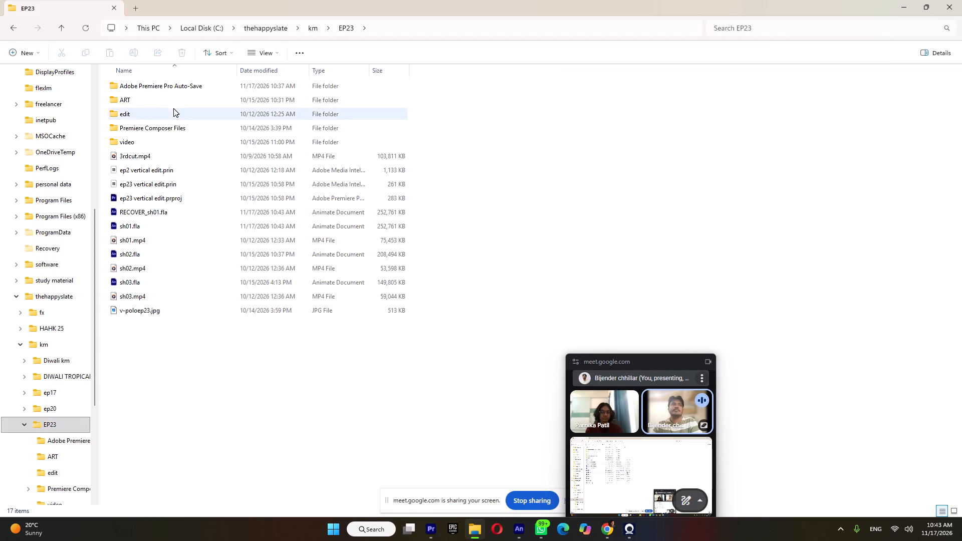
{"action": "left_click", "coordinate": [309, 27]}
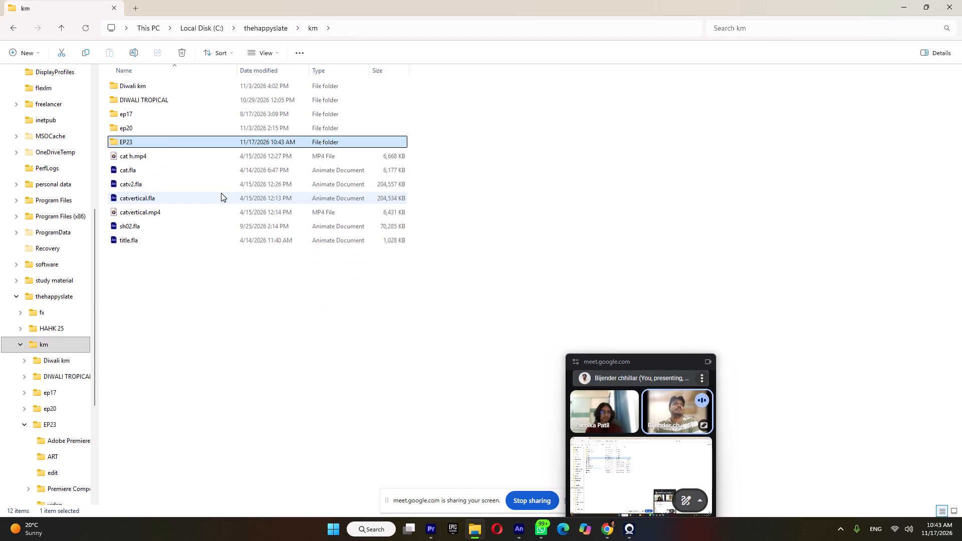
{"action": "double_click", "coordinate": [165, 81]}
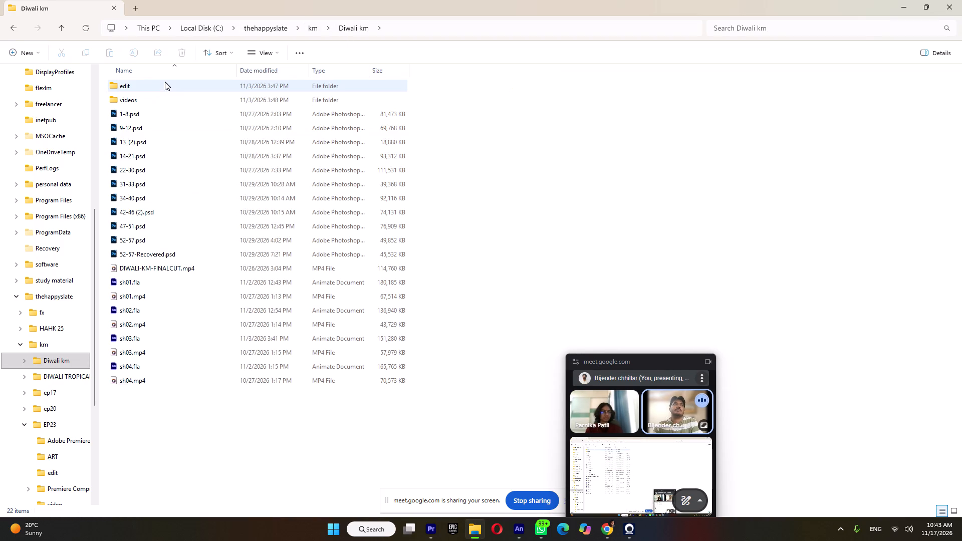
{"action": "double_click", "coordinate": [172, 276]}
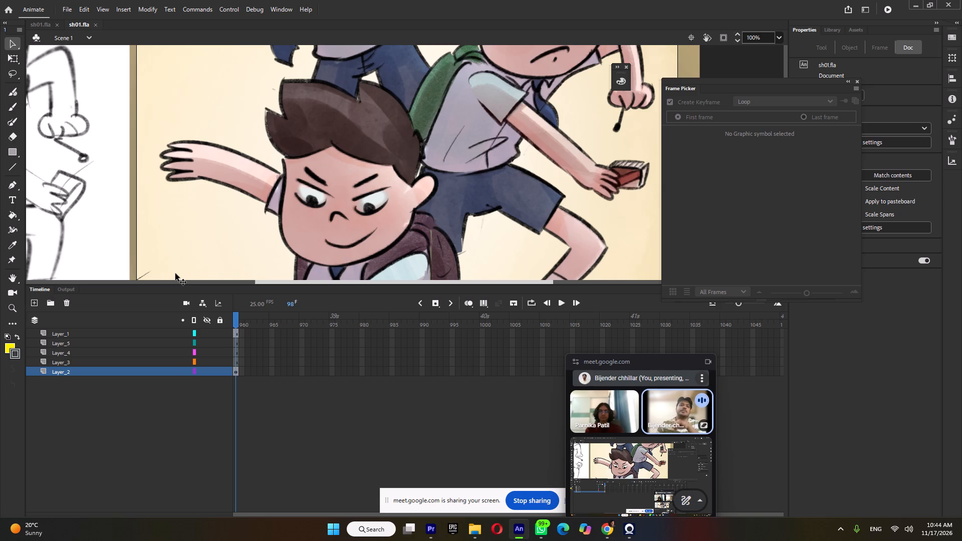
{"action": "scroll", "coordinate": [444, 164], "scroll_direction": "down", "scroll_amount": 10, "text": "ctrl"}
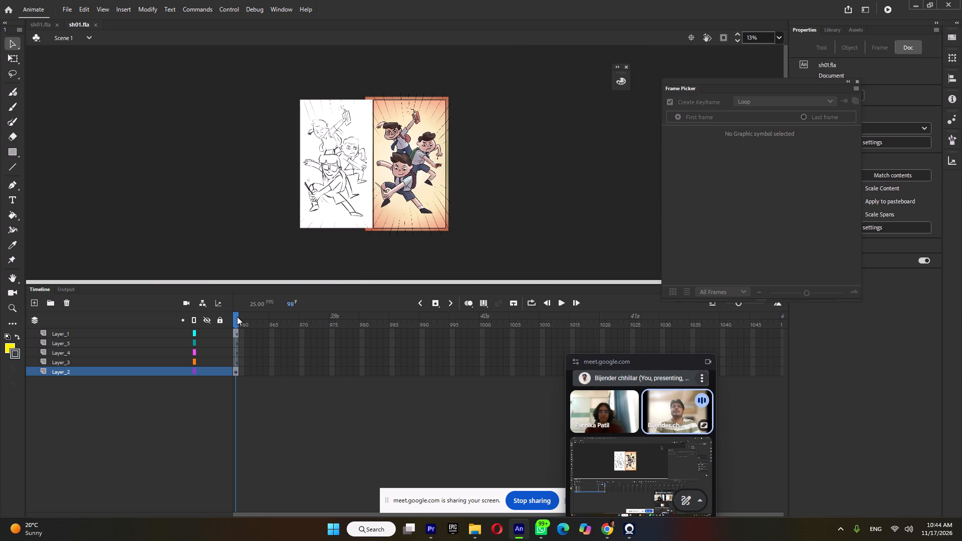
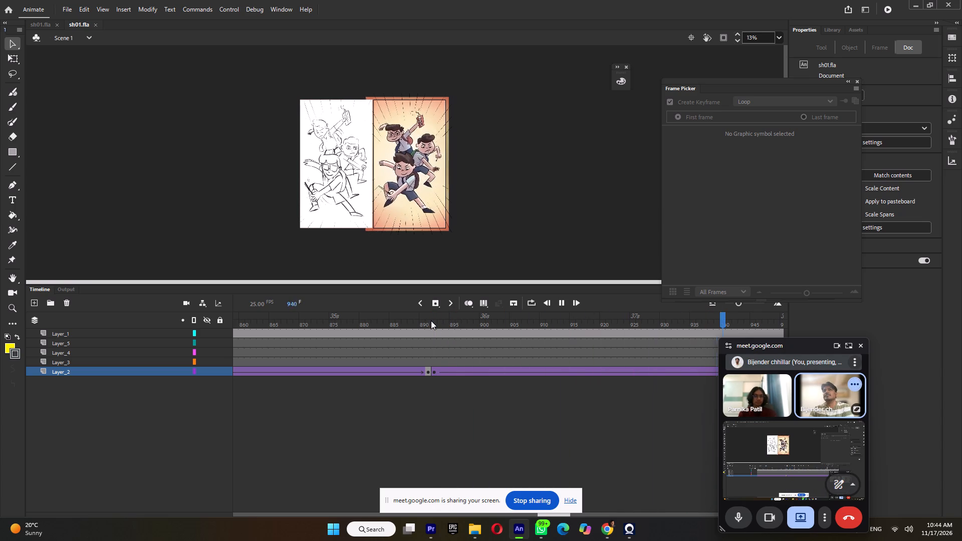
Go to the closing shot of the three leaping schoolboys in Scene 1 and open its symbol 17 at frame 1.
{"action": "key", "text": "Return"}
{"action": "key", "text": "Return"}
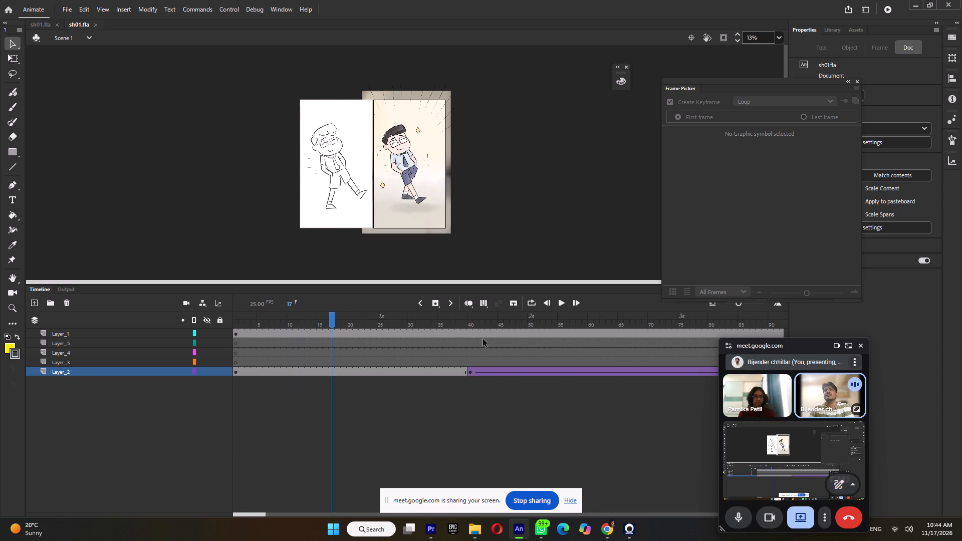
{"action": "left_click", "coordinate": [251, 517]}
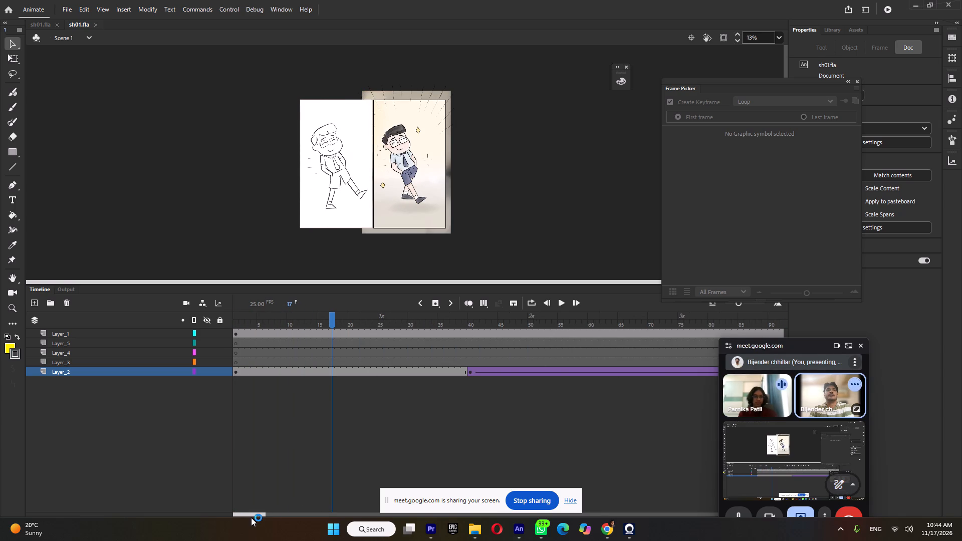
{"action": "left_click_drag", "start_coordinate": [252, 516], "coordinate": [532, 509]}
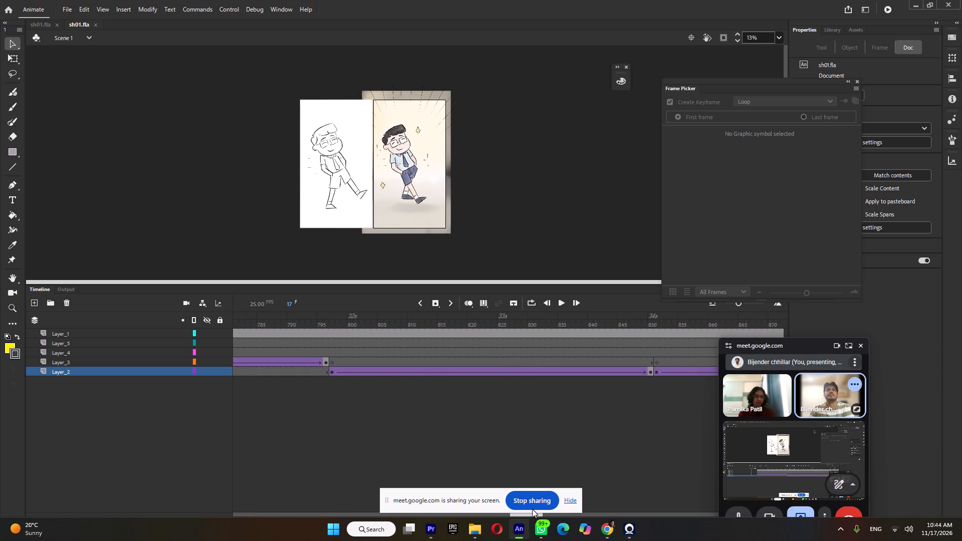
{"action": "left_click_drag", "start_coordinate": [532, 509], "coordinate": [556, 510]}
{"action": "left_click_drag", "start_coordinate": [446, 317], "coordinate": [463, 322]}
{"action": "double_click", "coordinate": [403, 159]}
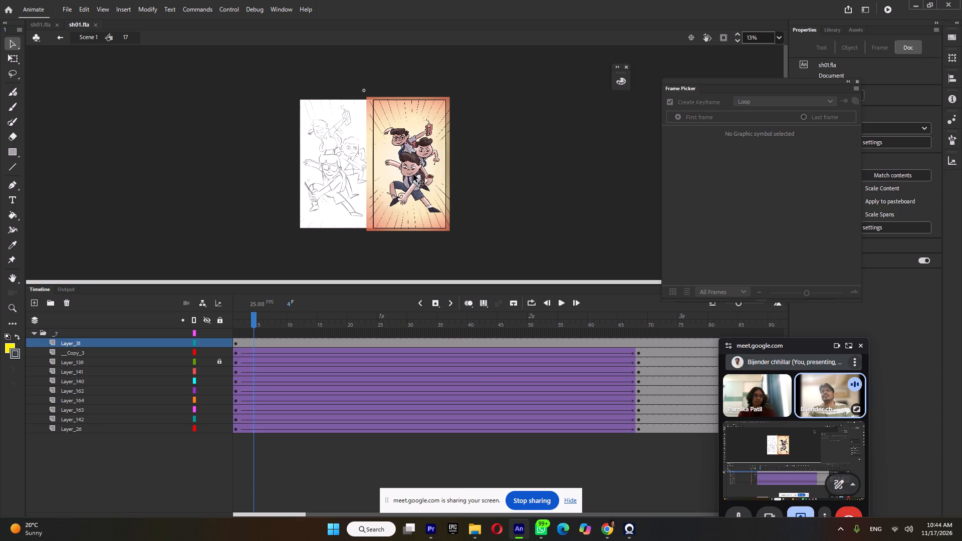
{"action": "scroll", "coordinate": [413, 174], "scroll_direction": "up", "scroll_amount": 3, "text": "ctrl"}
{"action": "left_click_drag", "start_coordinate": [244, 317], "coordinate": [190, 324]}
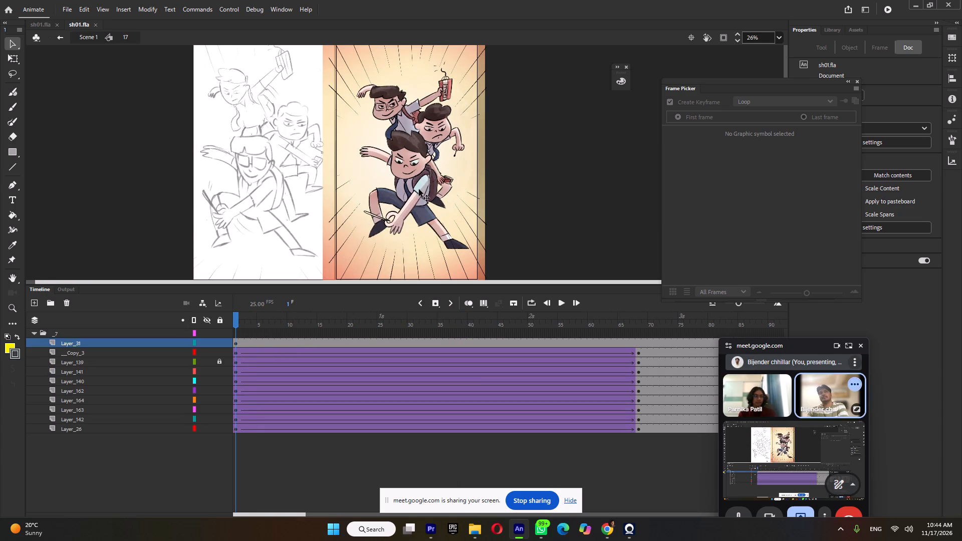
Hide the Layer_31 speed lines in symbol 17.
{"action": "left_click", "coordinate": [412, 206]}
{"action": "left_click", "coordinate": [410, 207]}
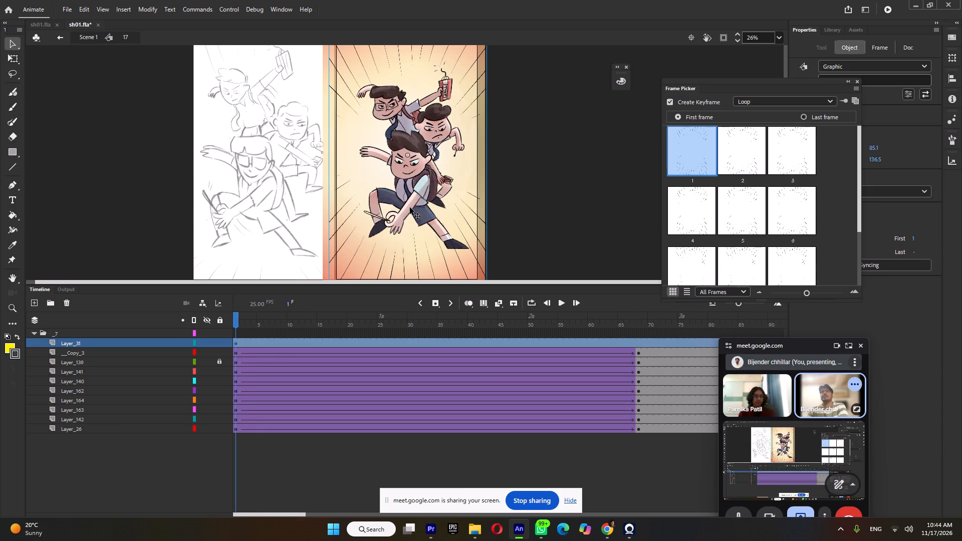
{"action": "left_click", "coordinate": [207, 344]}
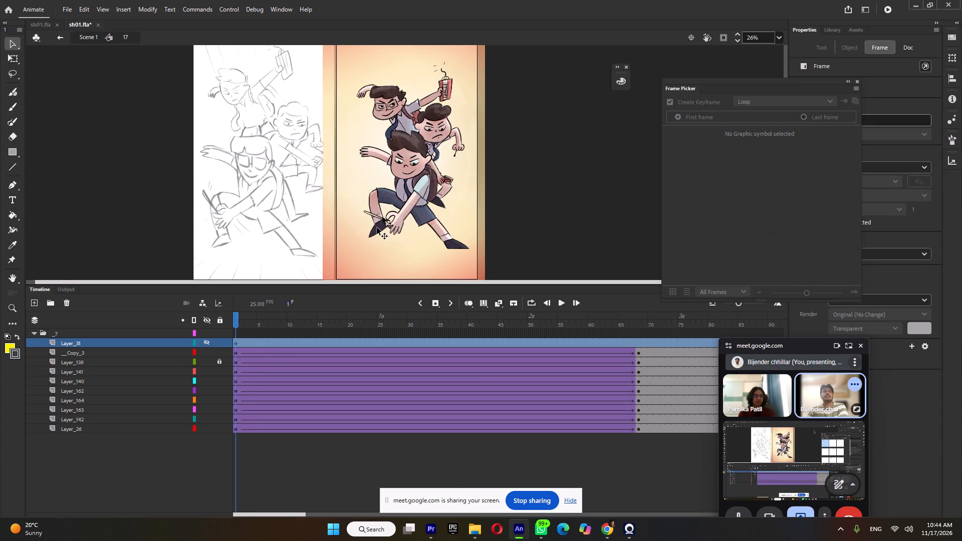
Select the front boy's arm on layer __Copy_3 and scrub the character tweens from frame 1 to frame 58.
{"action": "double_click", "coordinate": [416, 199]}
{"action": "double_click", "coordinate": [524, 189]}
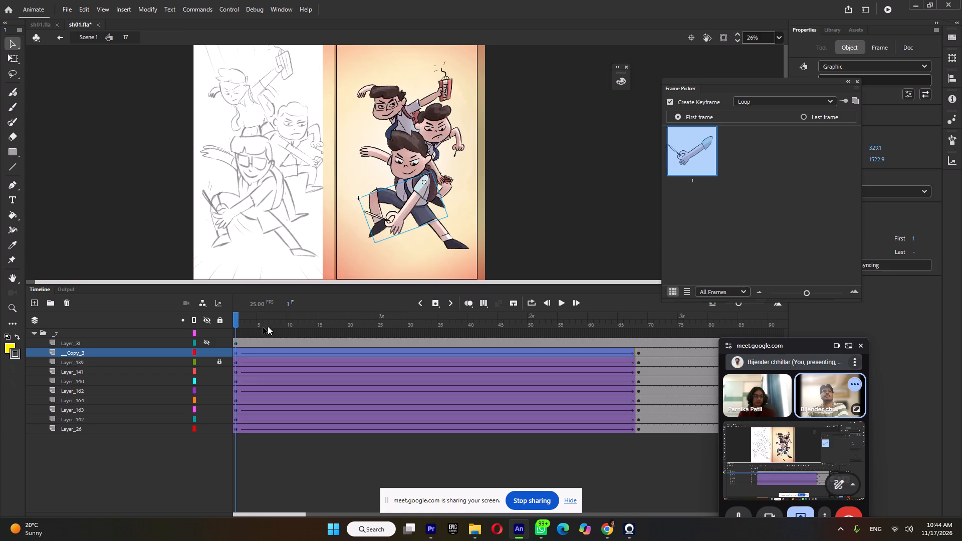
{"action": "left_click_drag", "start_coordinate": [239, 319], "coordinate": [357, 332]}
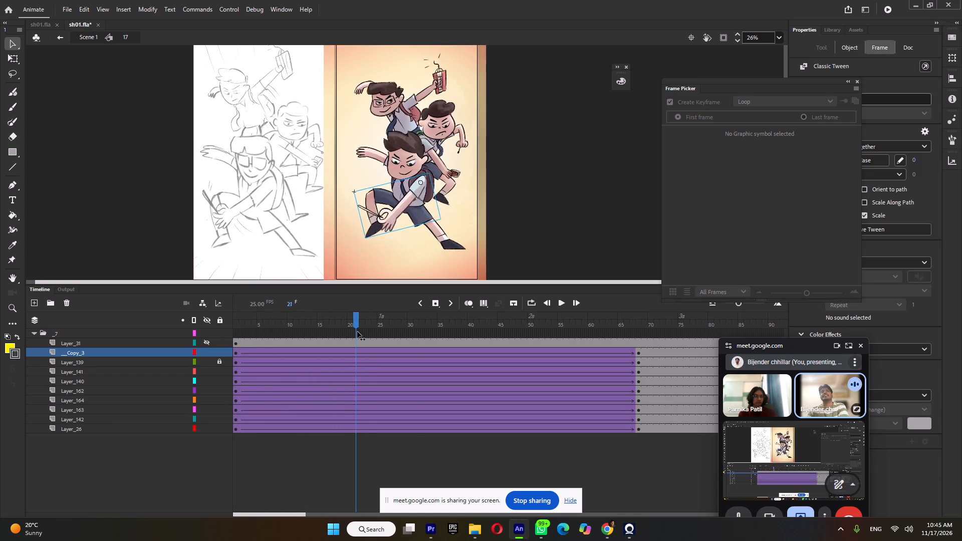
{"action": "left_click_drag", "start_coordinate": [357, 332], "coordinate": [522, 349]}
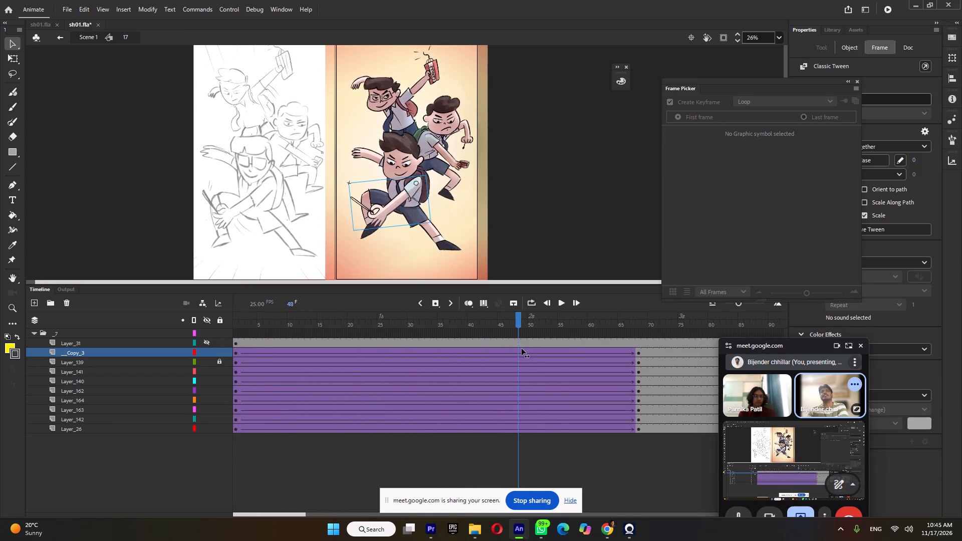
{"action": "left_click_drag", "start_coordinate": [522, 349], "coordinate": [581, 353]}
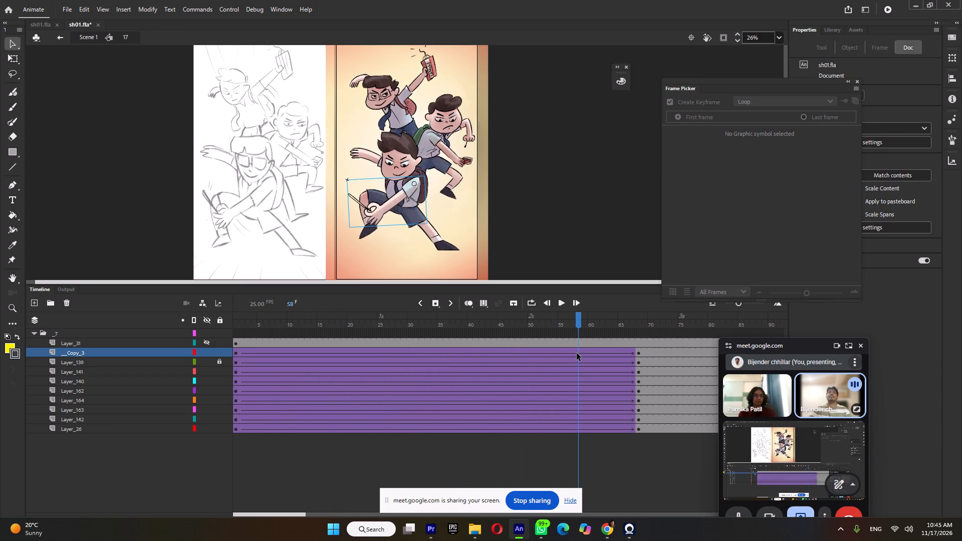
Return to Scene 1 and replay the three-schoolboys shot several times from its start at frame 892.
{"action": "double_click", "coordinate": [557, 192]}
{"action": "scroll", "coordinate": [557, 192], "scroll_direction": "down", "scroll_amount": 5, "text": "ctrl"}
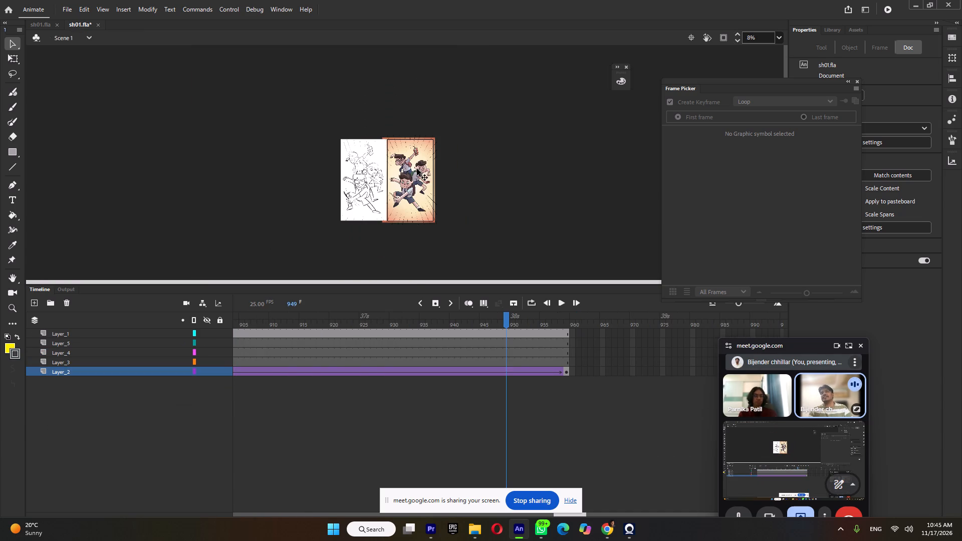
{"action": "scroll", "coordinate": [417, 169], "scroll_direction": "up", "scroll_amount": 4, "text": "ctrl"}
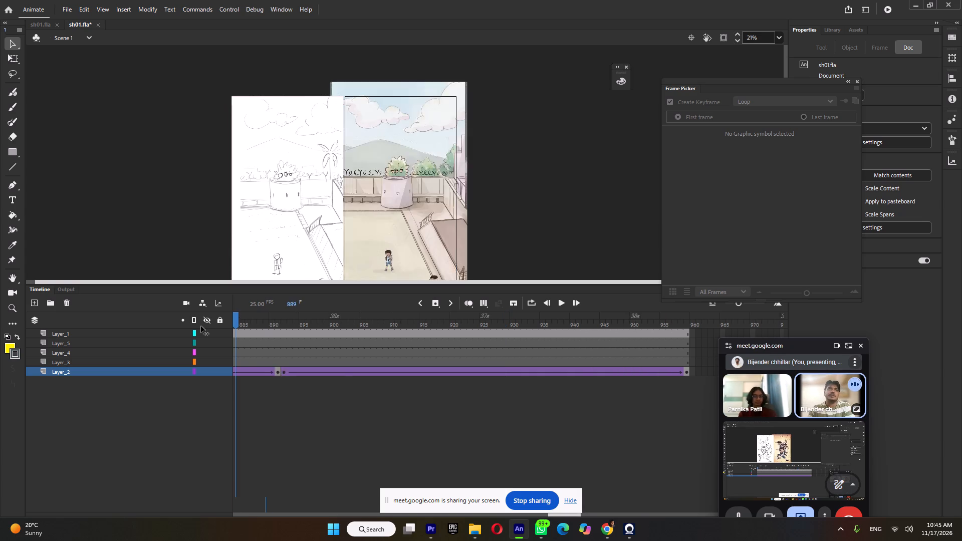
{"action": "left_click", "coordinate": [377, 372]}
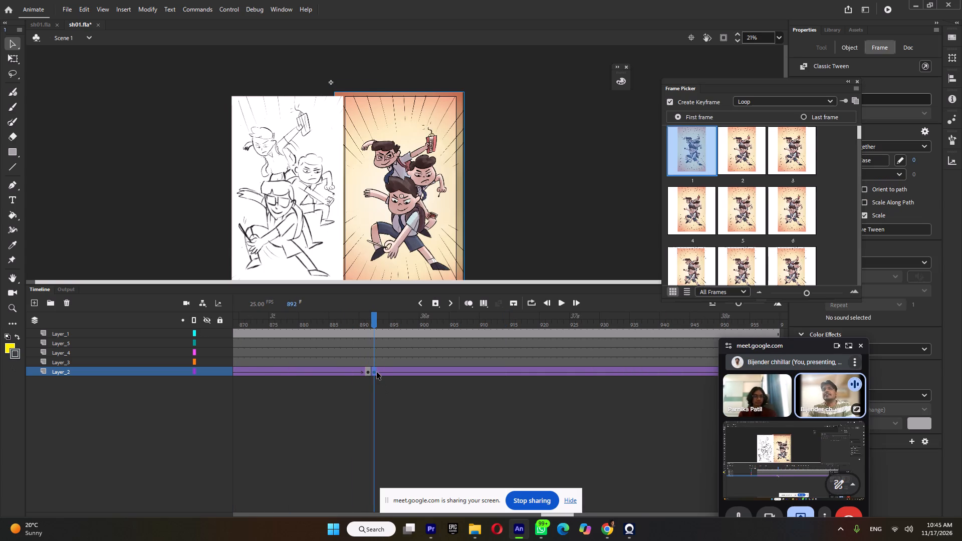
{"action": "key", "text": "Return"}
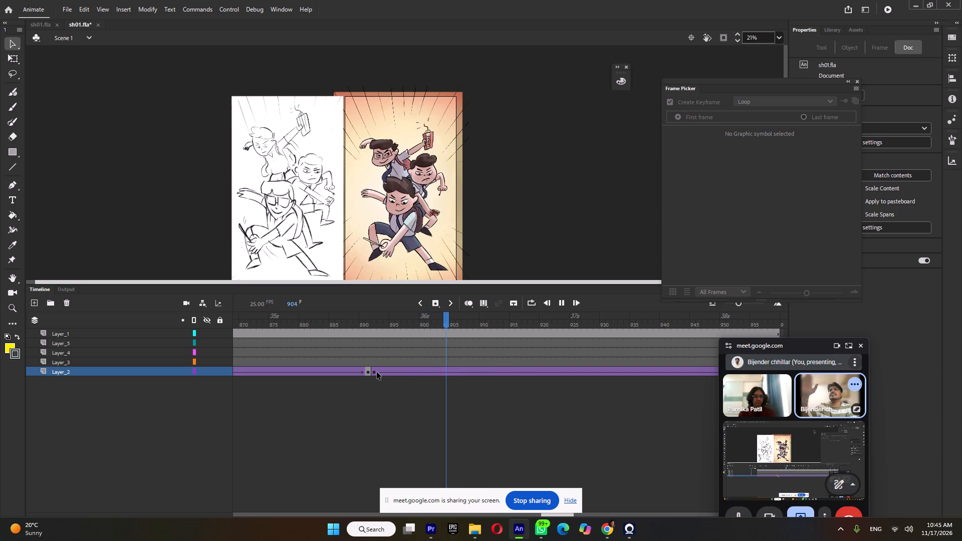
{"action": "key", "text": "Return"}
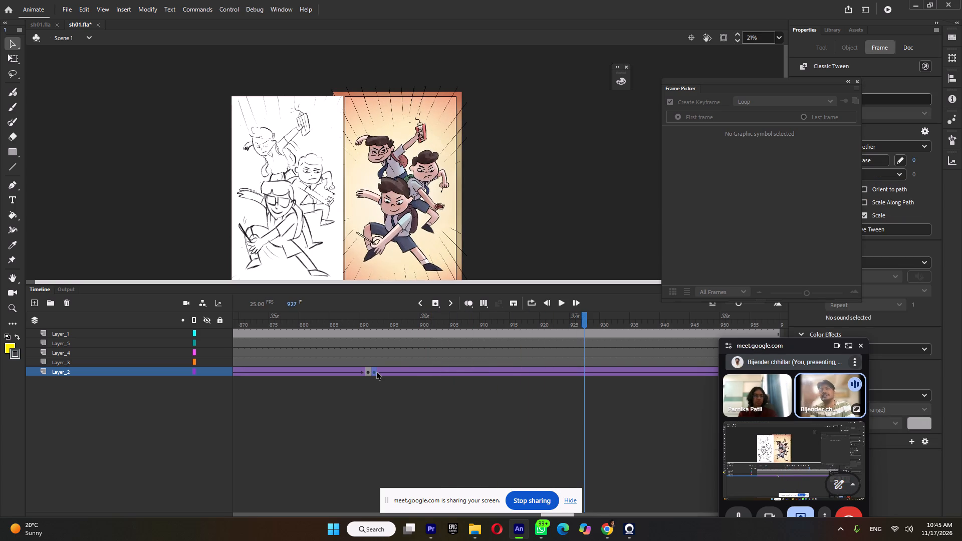
{"action": "left_click", "coordinate": [378, 324]}
{"action": "key", "text": "Return"}
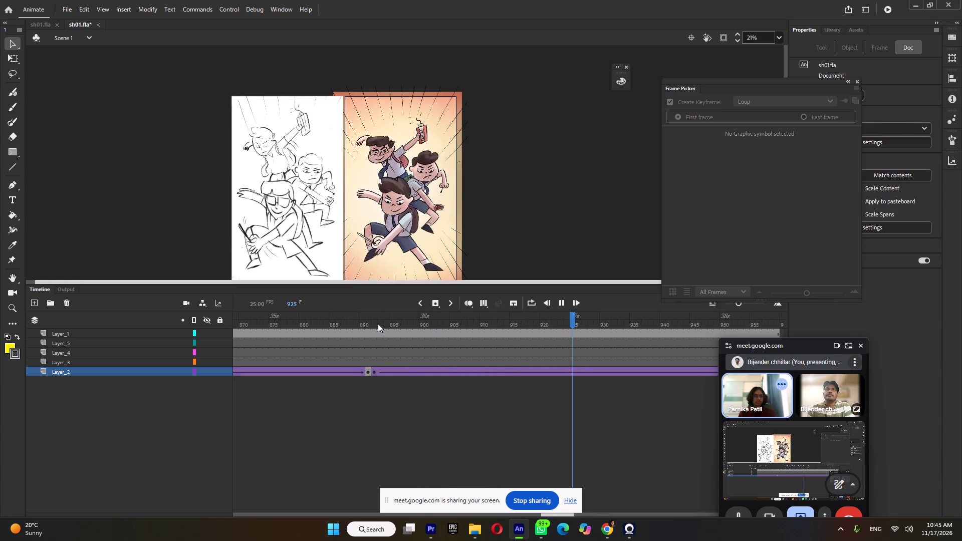
{"action": "key", "text": "Return"}
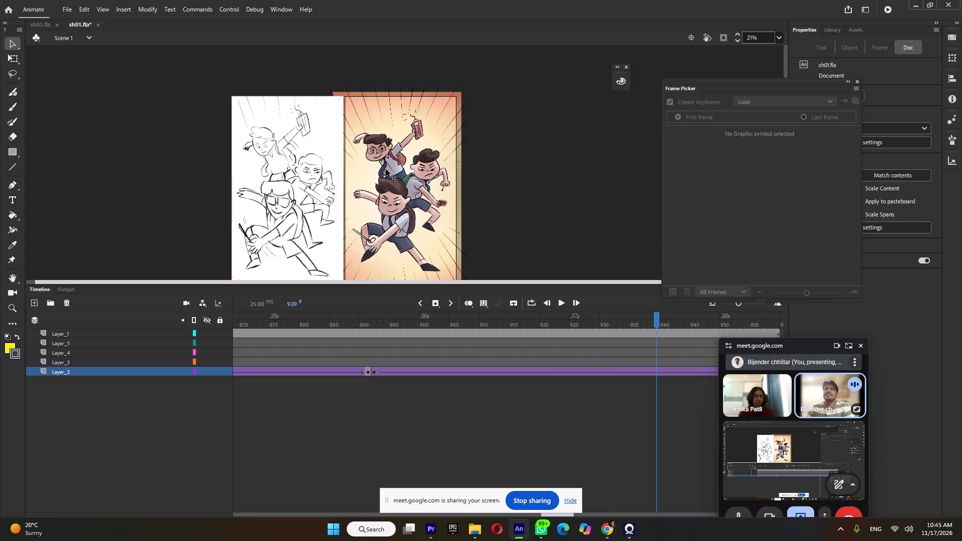
{"action": "left_click", "coordinate": [373, 326]}
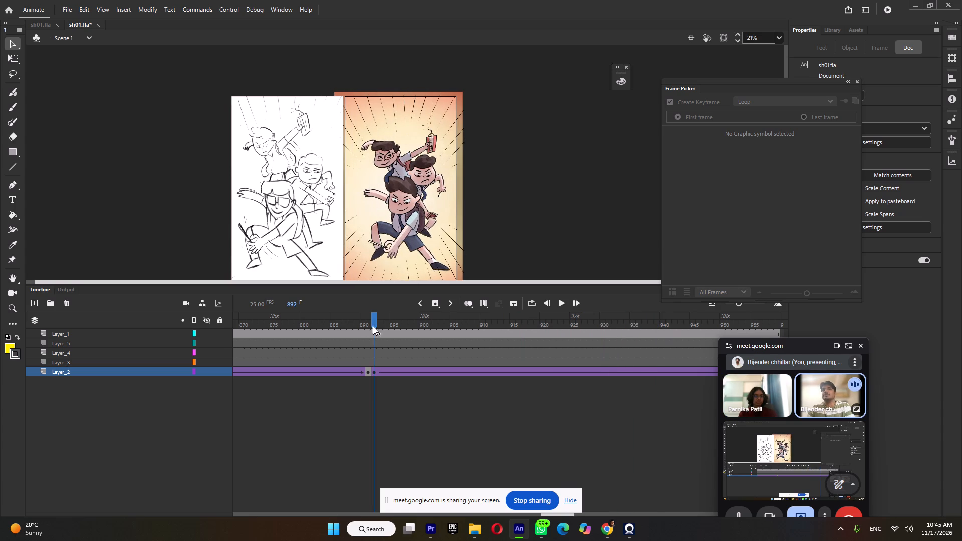
{"action": "key", "text": "Return"}
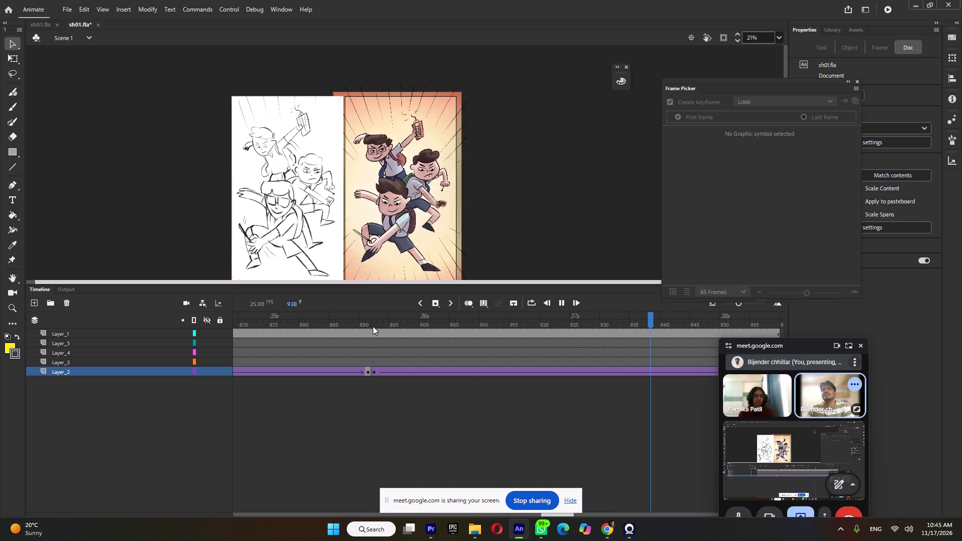
{"action": "key", "text": "Return"}
{"action": "key", "text": "Return"}
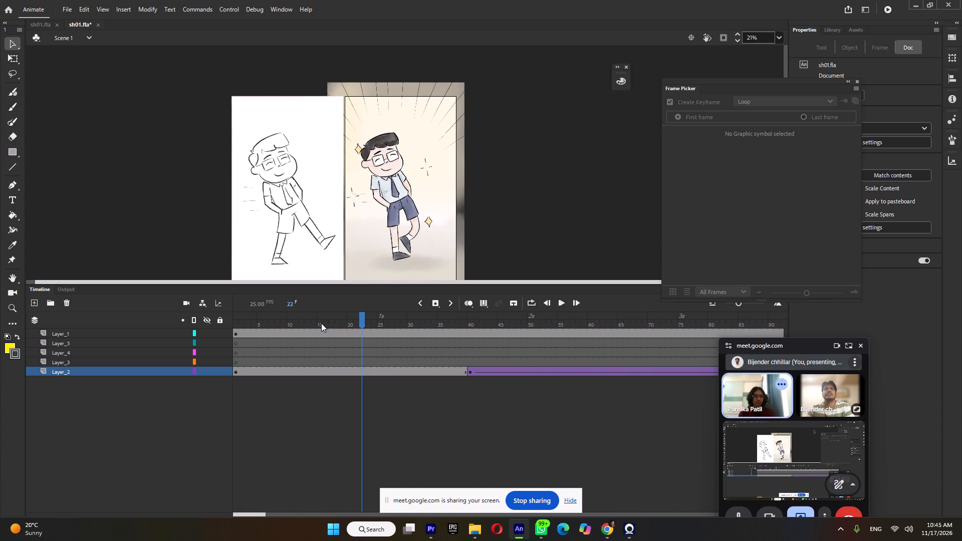
In the opening walking-boy shot, open Symbol 2 inside symbol 01 and inspect his separate leg and upper-body pieces at frame 4.
{"action": "double_click", "coordinate": [387, 188]}
{"action": "left_click", "coordinate": [394, 212]}
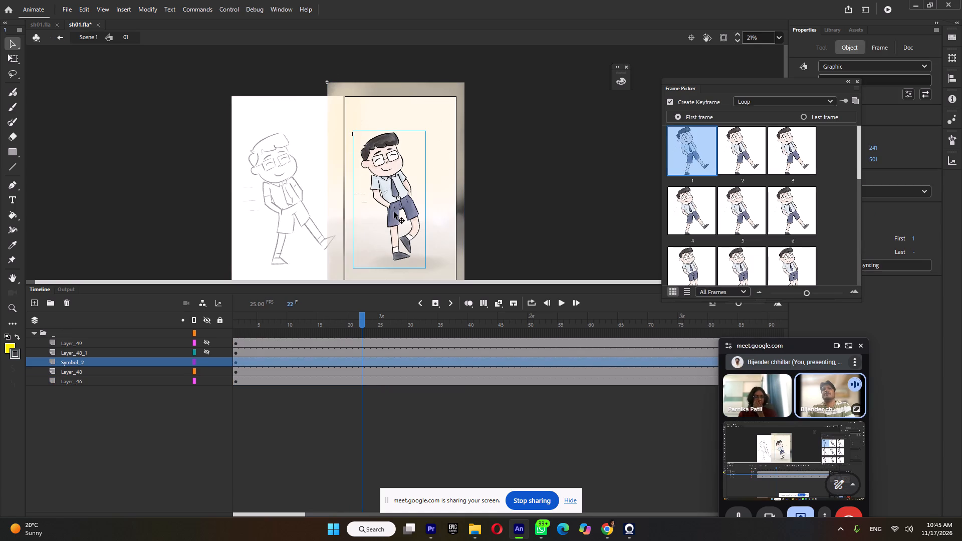
{"action": "double_click", "coordinate": [394, 212]}
{"action": "left_click", "coordinate": [251, 318]}
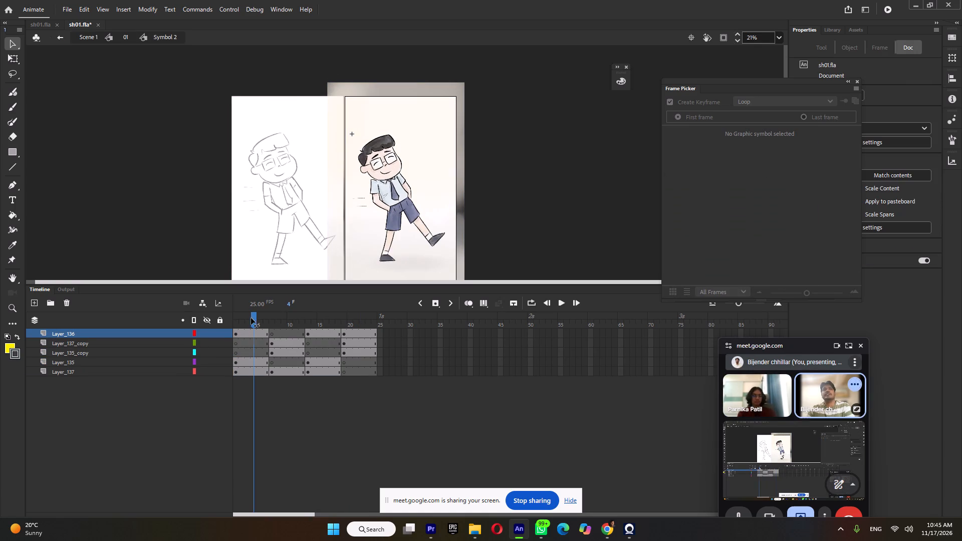
{"action": "left_click", "coordinate": [387, 228]}
{"action": "left_click", "coordinate": [419, 224]}
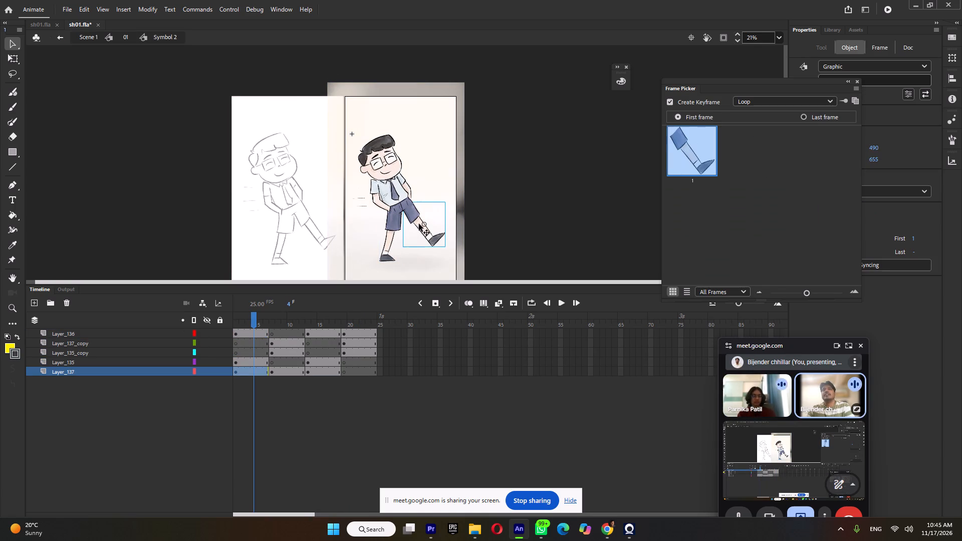
{"action": "left_click", "coordinate": [392, 236]}
{"action": "left_click", "coordinate": [419, 224]}
{"action": "left_click", "coordinate": [394, 176]}
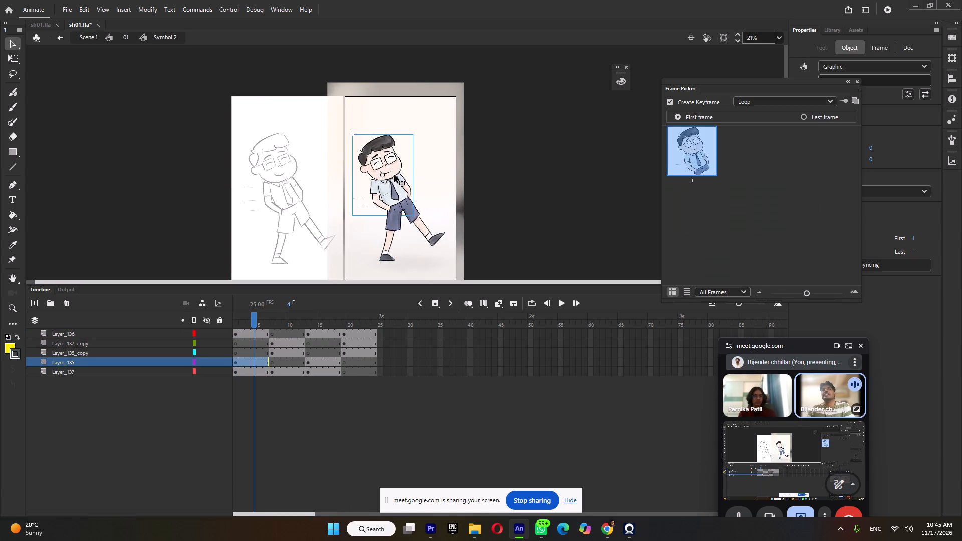
At frame 7 of Symbol 2, open the boy's upper-body symbol Layer 135 copy and choose the Asset Warp tool.
{"action": "left_click_drag", "start_coordinate": [270, 318], "coordinate": [274, 321]}
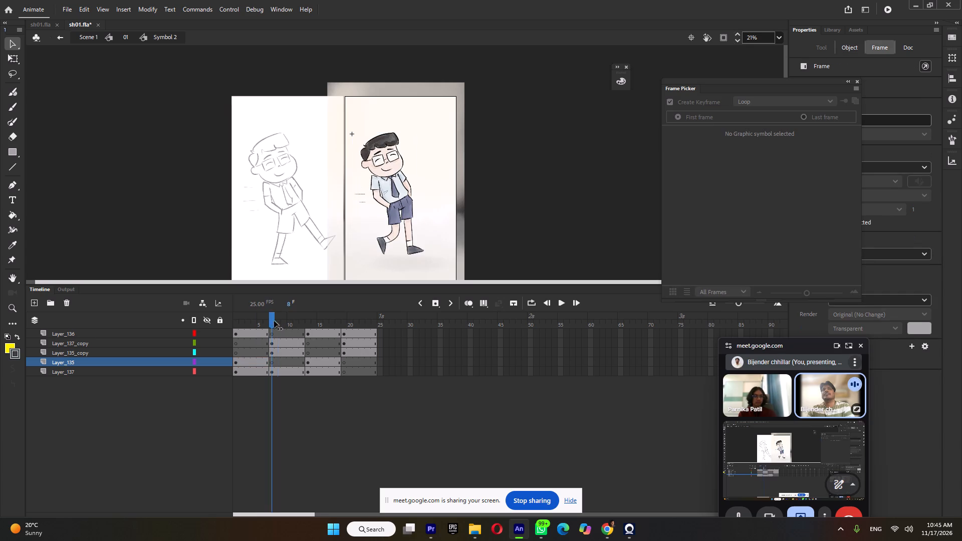
{"action": "left_click_drag", "start_coordinate": [274, 321], "coordinate": [273, 330]}
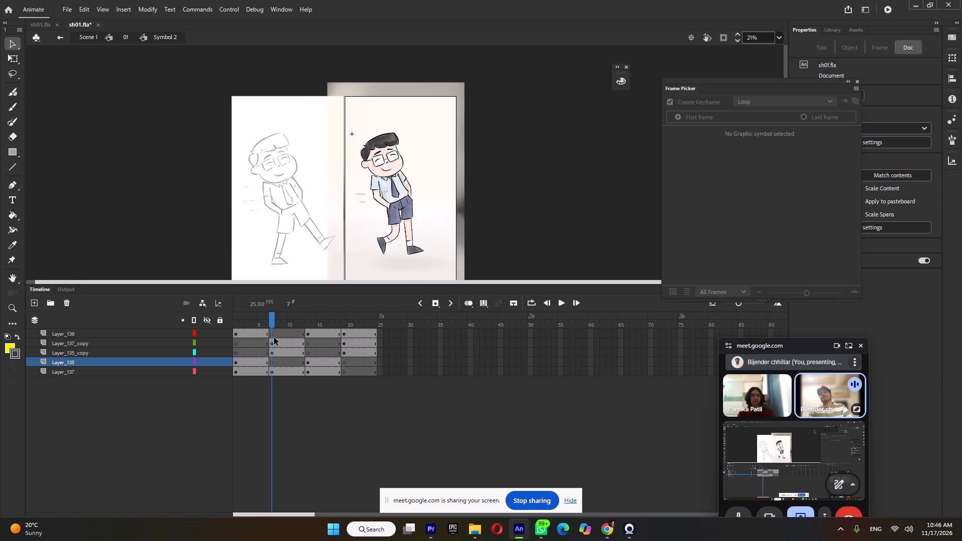
{"action": "double_click", "coordinate": [384, 193]}
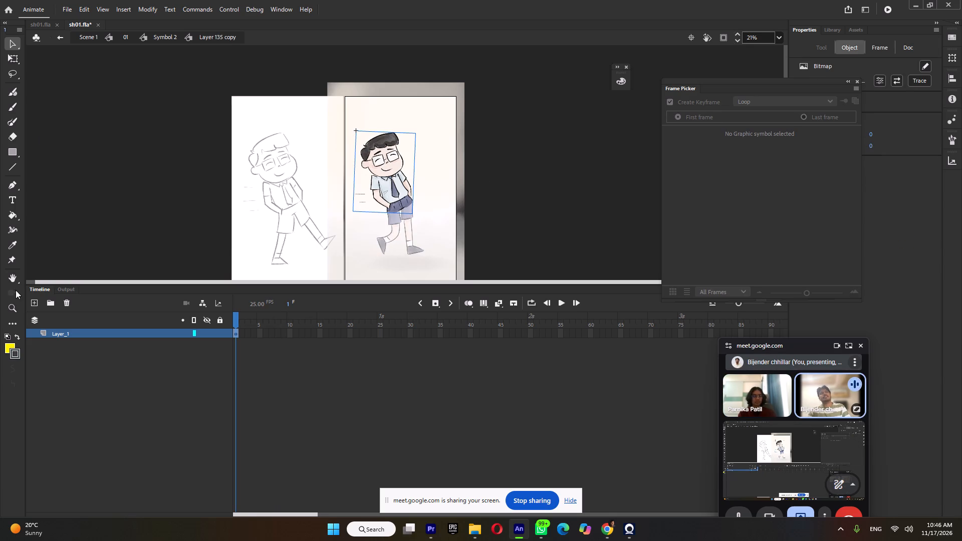
{"action": "left_click", "coordinate": [11, 258]}
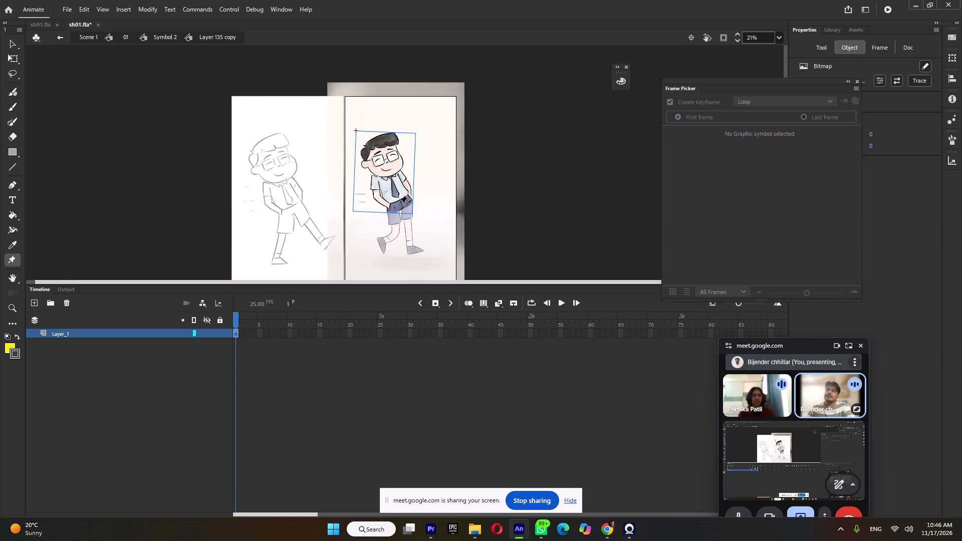
Return to Scene 1 and play from the opening walking-boy shot into the toilet corridor shot, stopping at frame 92.
{"action": "left_click", "coordinate": [84, 34]}
{"action": "left_click_drag", "start_coordinate": [329, 323], "coordinate": [255, 329]}
{"action": "key", "text": "Return"}
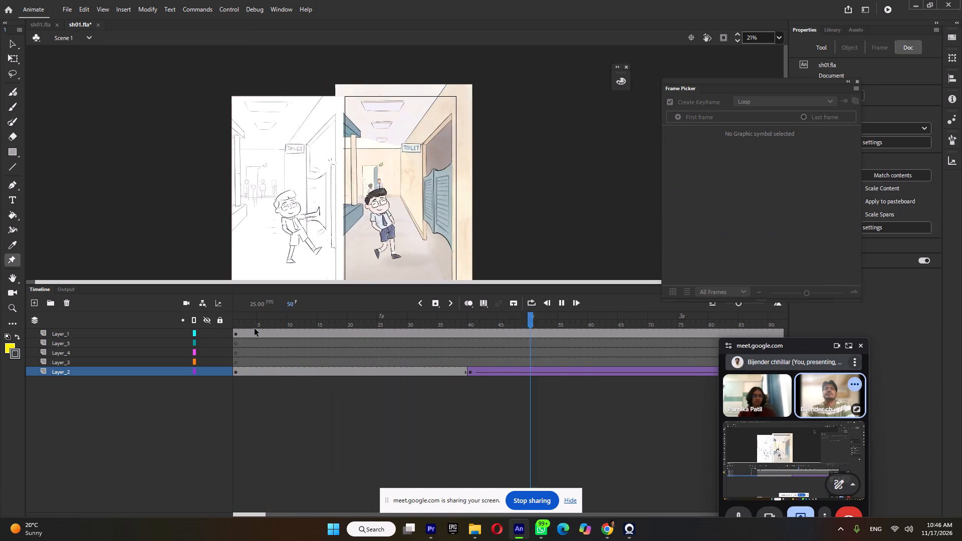
{"action": "key", "text": "Return"}
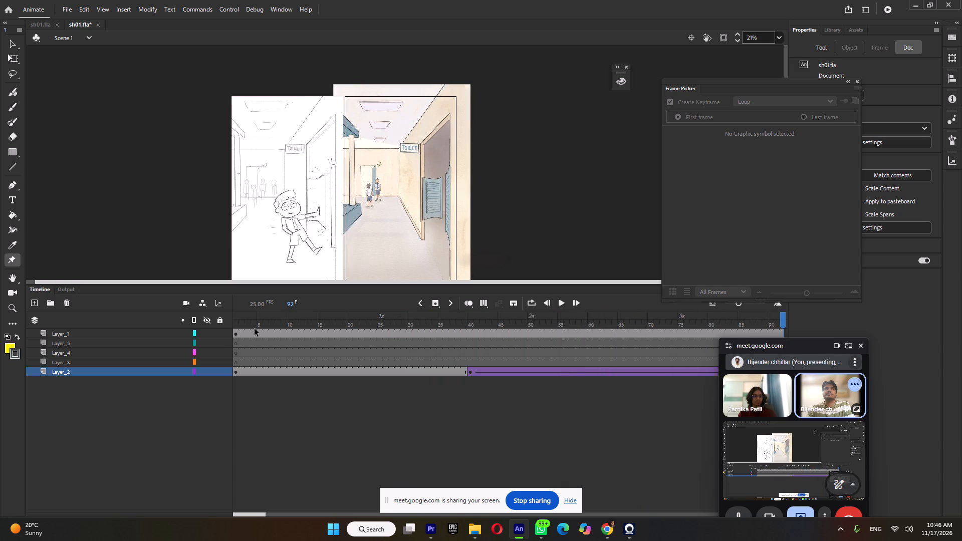
In the toilet corridor shot, open Symbol 1 with the Free Transform tool active and scrub forward to the explosion at frame 138.
{"action": "left_click", "coordinate": [10, 63]}
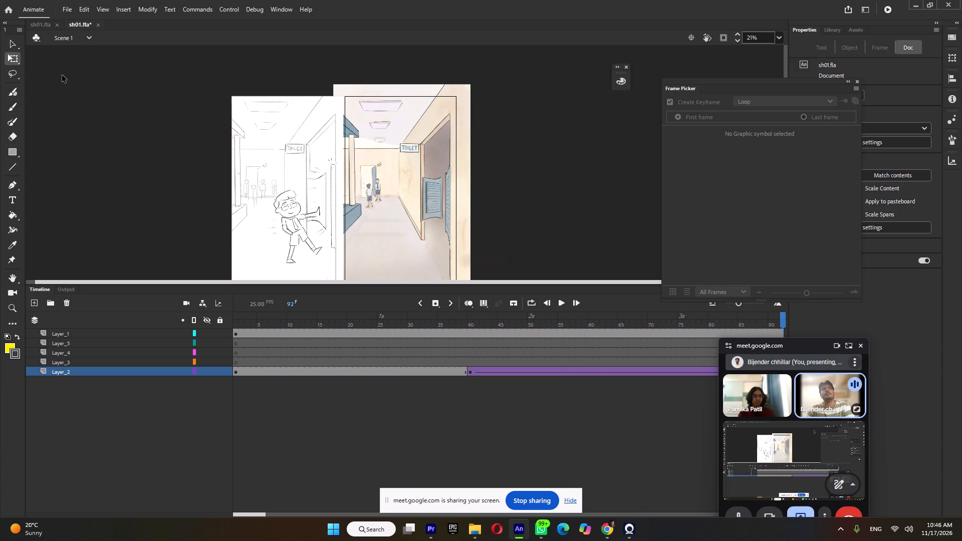
{"action": "double_click", "coordinate": [428, 132]}
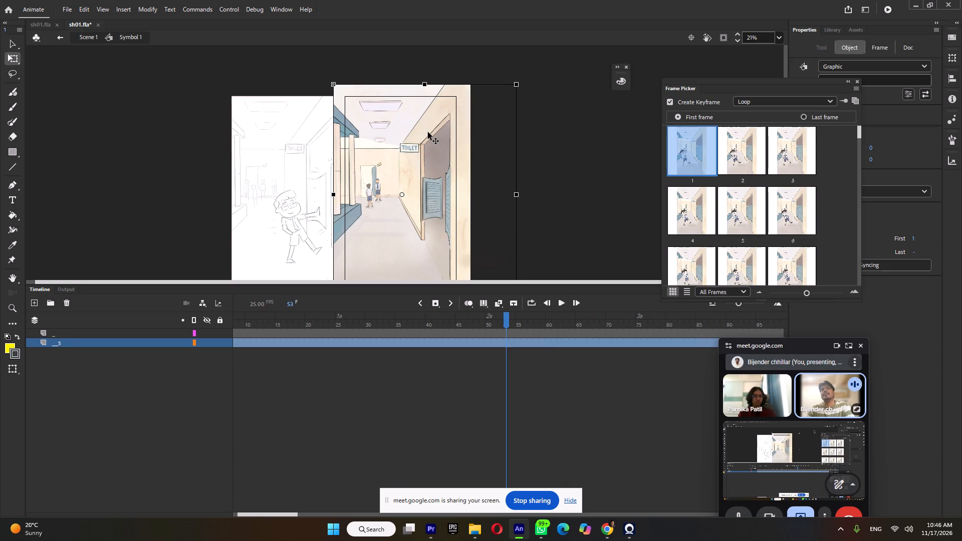
{"action": "left_click", "coordinate": [428, 132]}
{"action": "left_click_drag", "start_coordinate": [438, 321], "coordinate": [961, 359]}
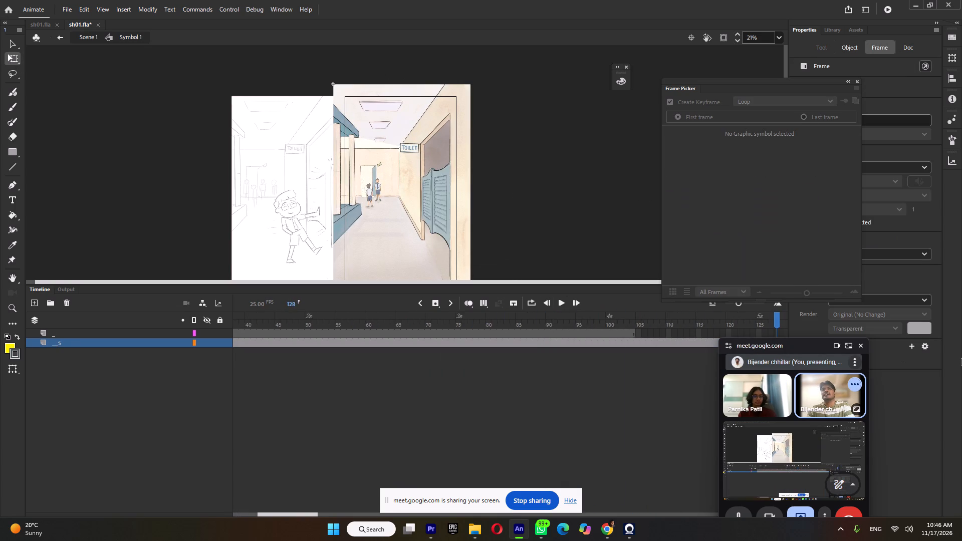
{"action": "left_click_drag", "start_coordinate": [961, 359], "coordinate": [626, 363]}
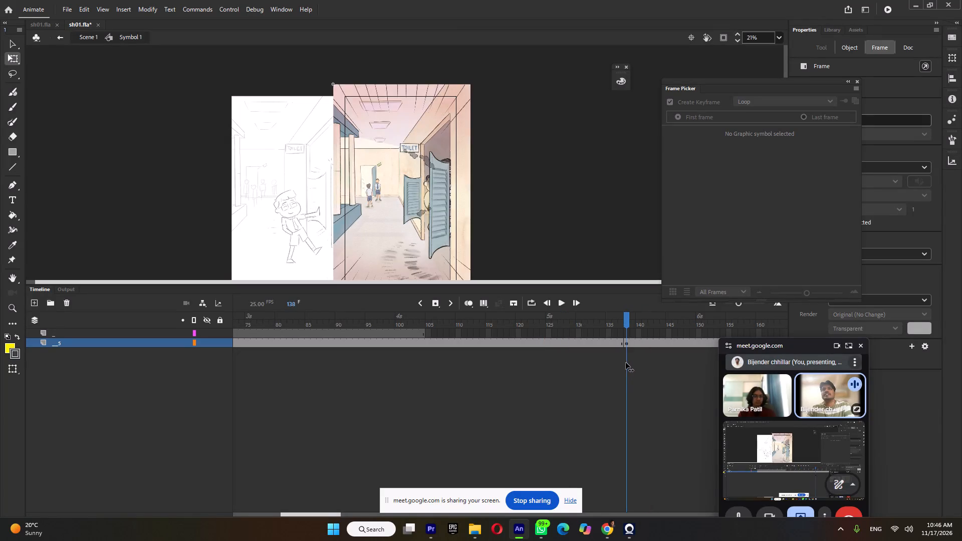
{"action": "left_click_drag", "start_coordinate": [626, 363], "coordinate": [625, 364]}
Open nested symbol 6, scrub through its tweened blast of the three boys, and return to Symbol 1.
{"action": "double_click", "coordinate": [387, 174]}
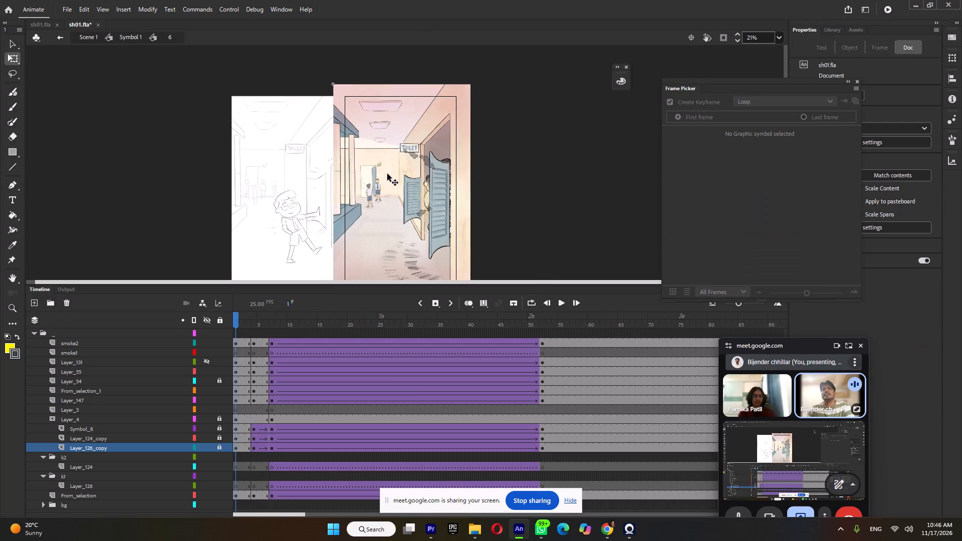
{"action": "left_click_drag", "start_coordinate": [241, 317], "coordinate": [433, 342]}
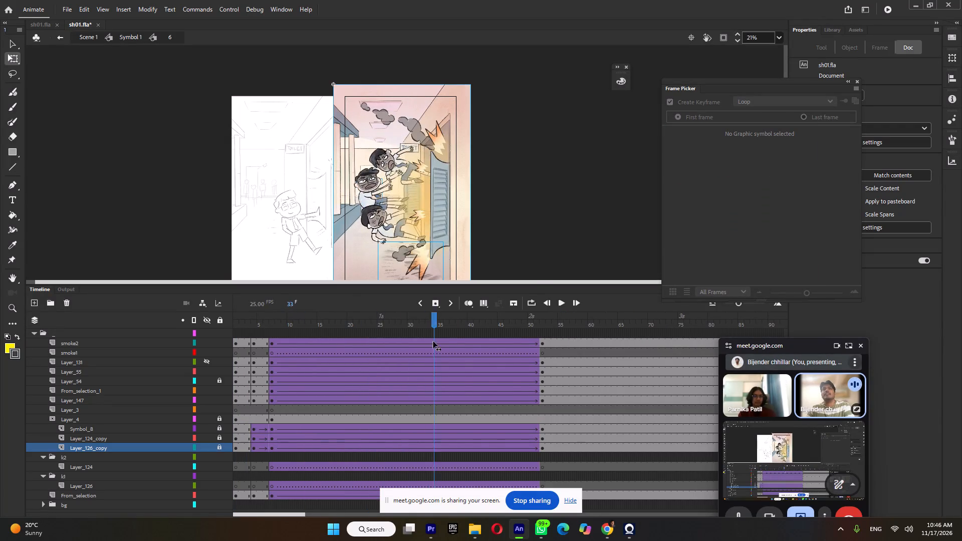
{"action": "left_click_drag", "start_coordinate": [433, 342], "coordinate": [355, 351]}
{"action": "double_click", "coordinate": [616, 185]}
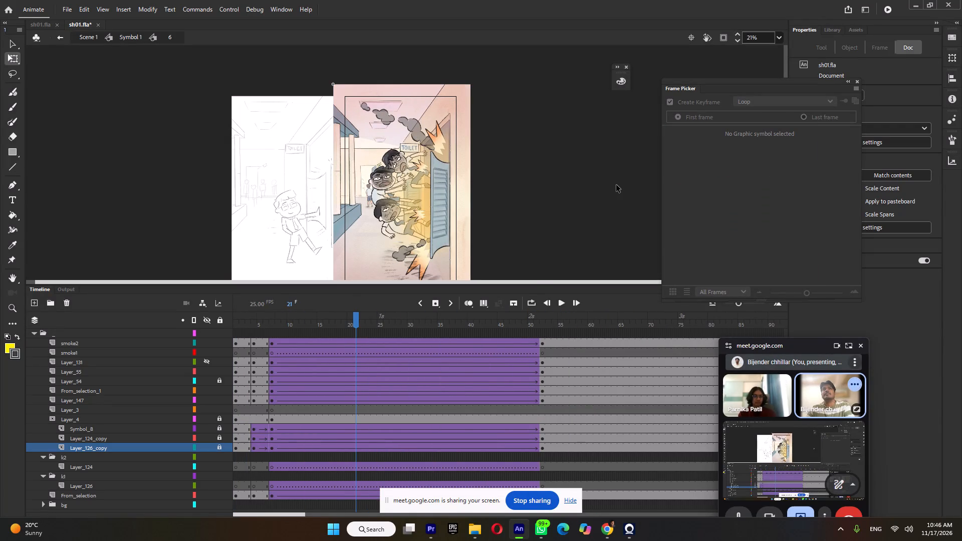
In Symbol 1, compare frames 137 and 138 on either side of the cut from closed doors to the blast.
{"action": "left_click", "coordinate": [358, 315]}
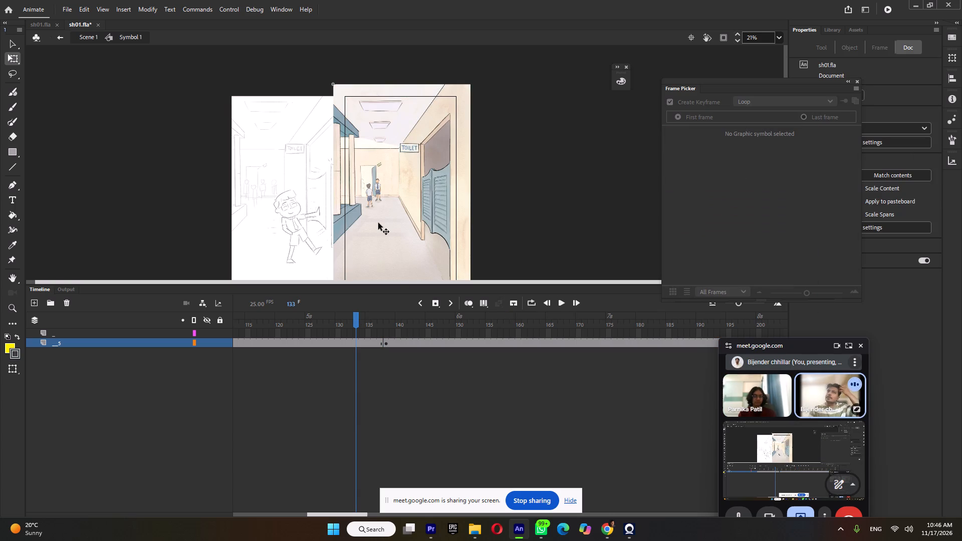
{"action": "left_click_drag", "start_coordinate": [380, 320], "coordinate": [386, 323]}
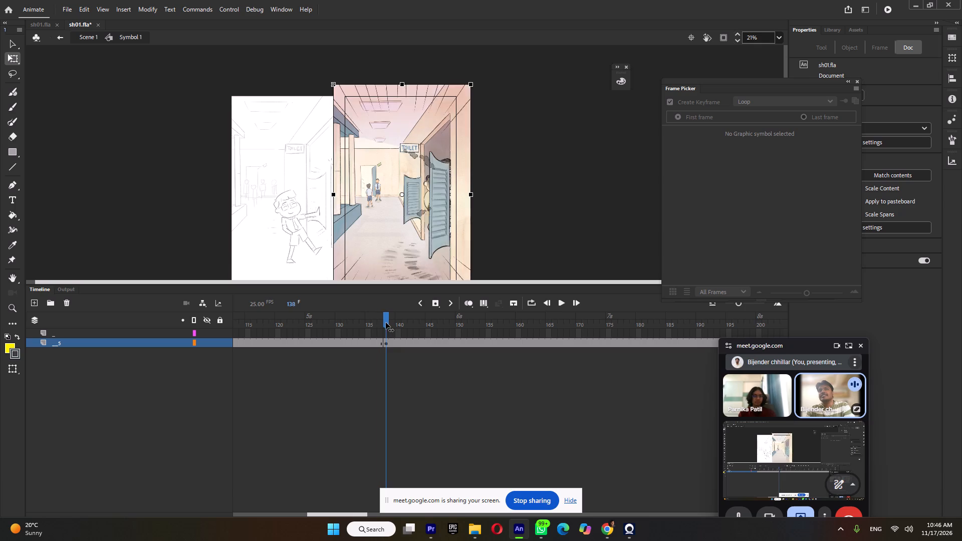
{"action": "left_click_drag", "start_coordinate": [386, 323], "coordinate": [382, 329]}
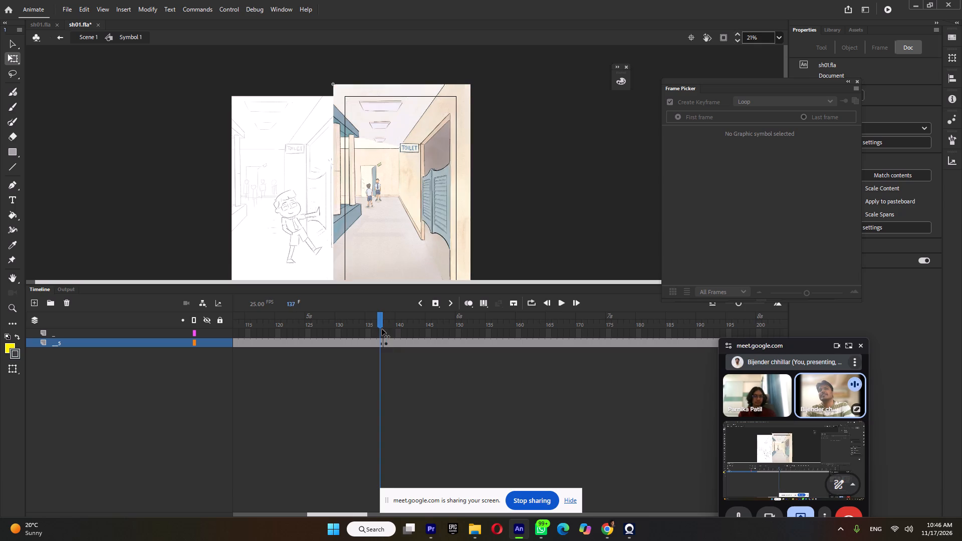
{"action": "left_click_drag", "start_coordinate": [382, 329], "coordinate": [387, 332]}
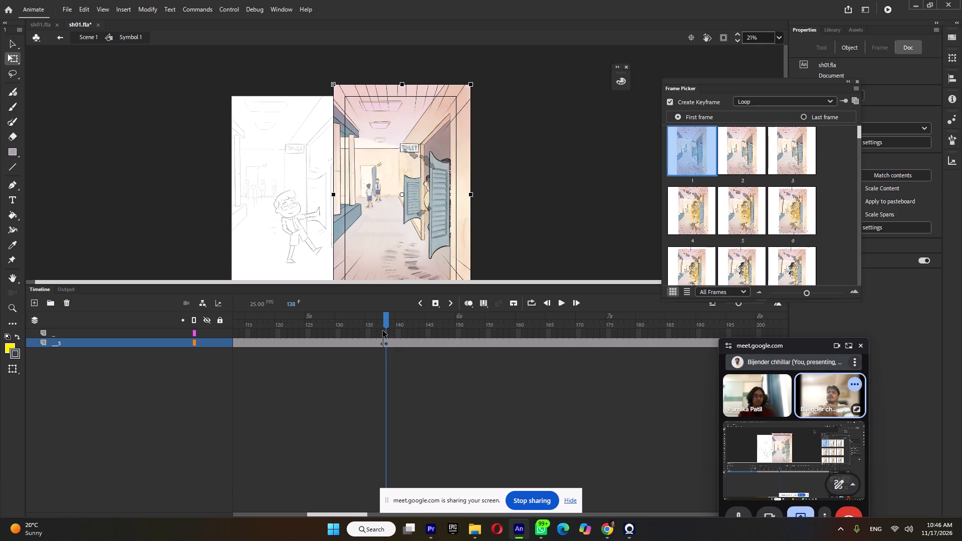
Scrub Symbol 1 from about frame 57 through the boys running in and the explosion, and play from frame 171 to 182.
{"action": "left_click_drag", "start_coordinate": [370, 323], "coordinate": [273, 353]}
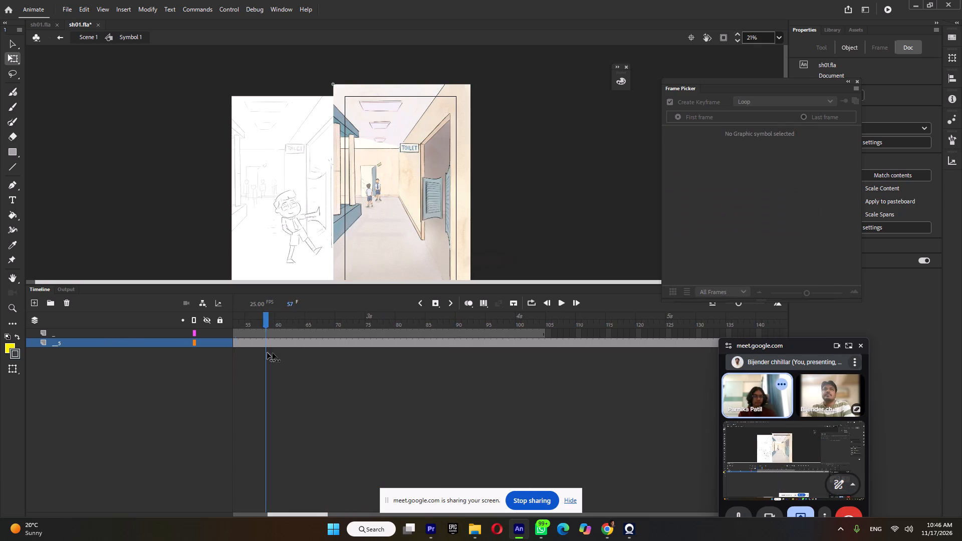
{"action": "left_click_drag", "start_coordinate": [273, 353], "coordinate": [516, 367]}
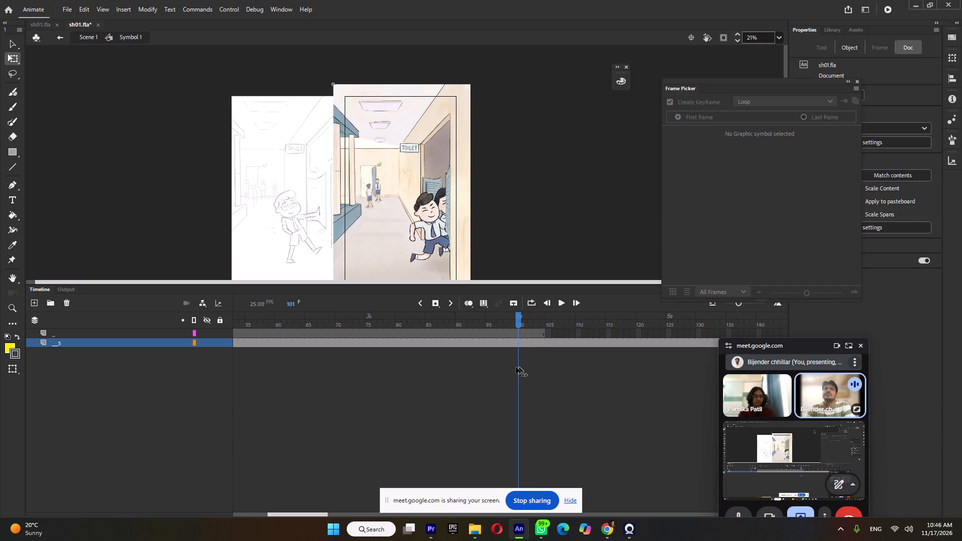
{"action": "left_click_drag", "start_coordinate": [516, 367], "coordinate": [524, 375]}
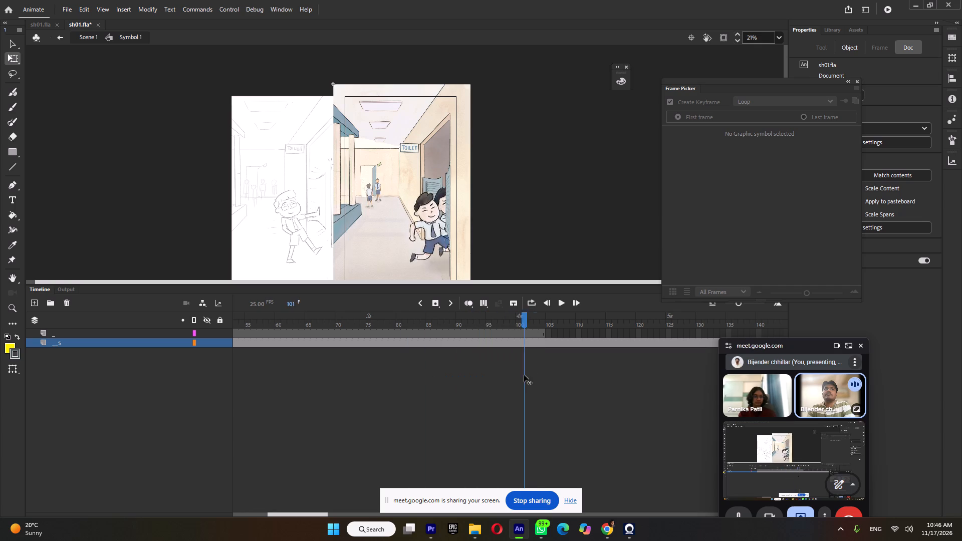
{"action": "left_click_drag", "start_coordinate": [524, 375], "coordinate": [513, 400]}
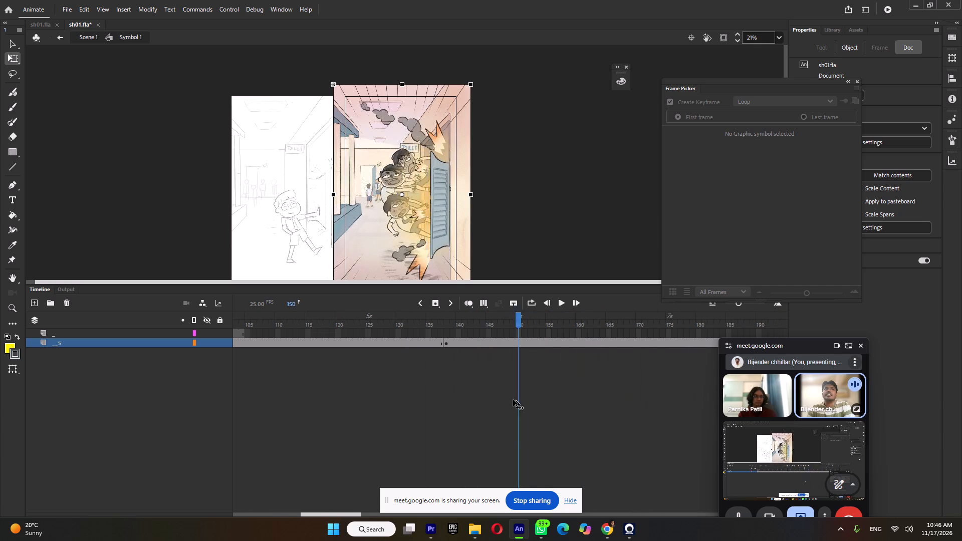
{"action": "left_click_drag", "start_coordinate": [513, 400], "coordinate": [639, 414]}
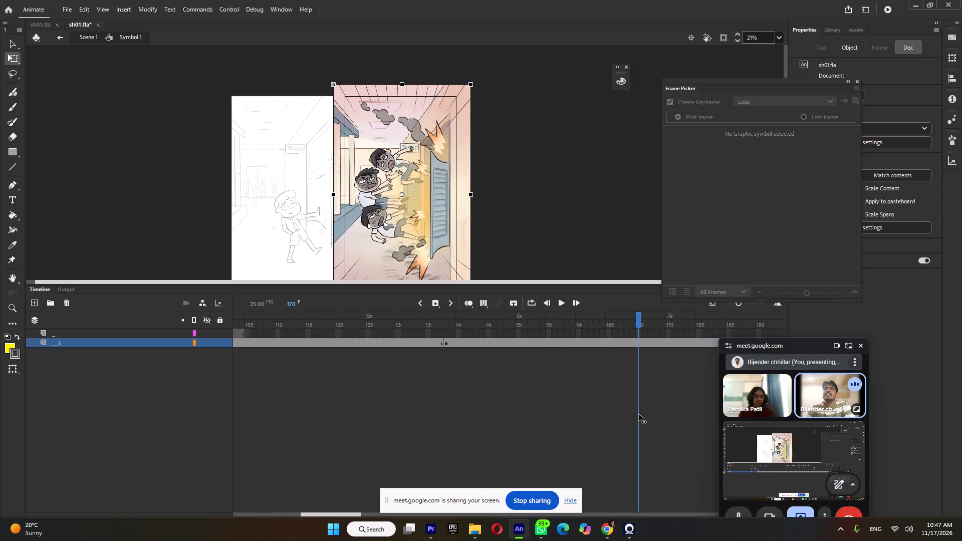
{"action": "left_click_drag", "start_coordinate": [639, 414], "coordinate": [643, 414]}
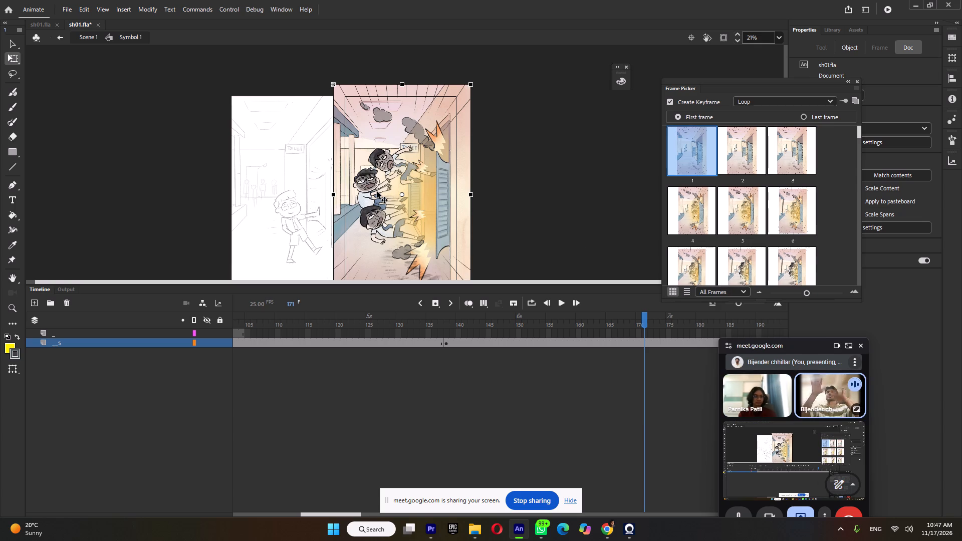
{"action": "key", "text": "Return"}
{"action": "key", "text": "Return"}
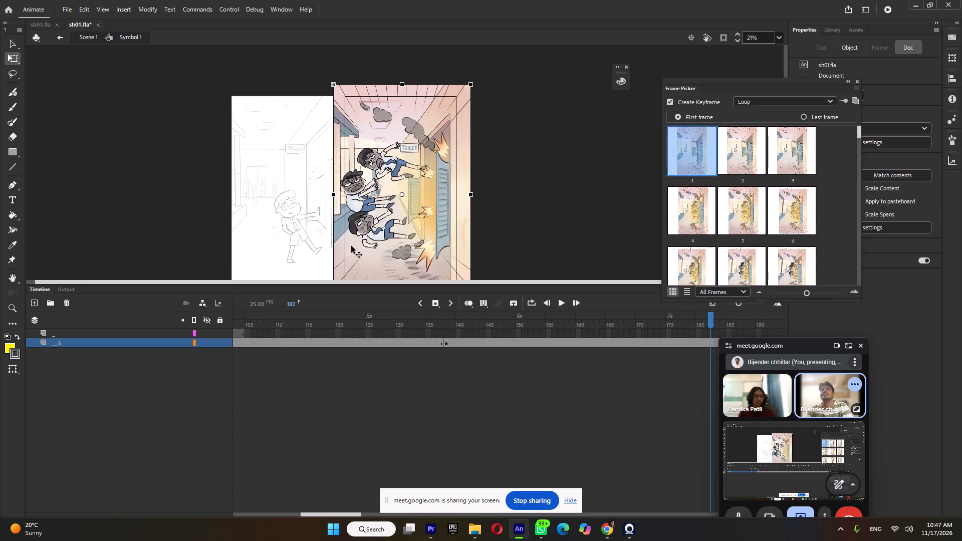
Review the blast in Symbol 1 again, scrubbing slowly from the cut at frame 138 to the flying boys at frame 190.
{"action": "left_click_drag", "start_coordinate": [446, 314], "coordinate": [439, 317]}
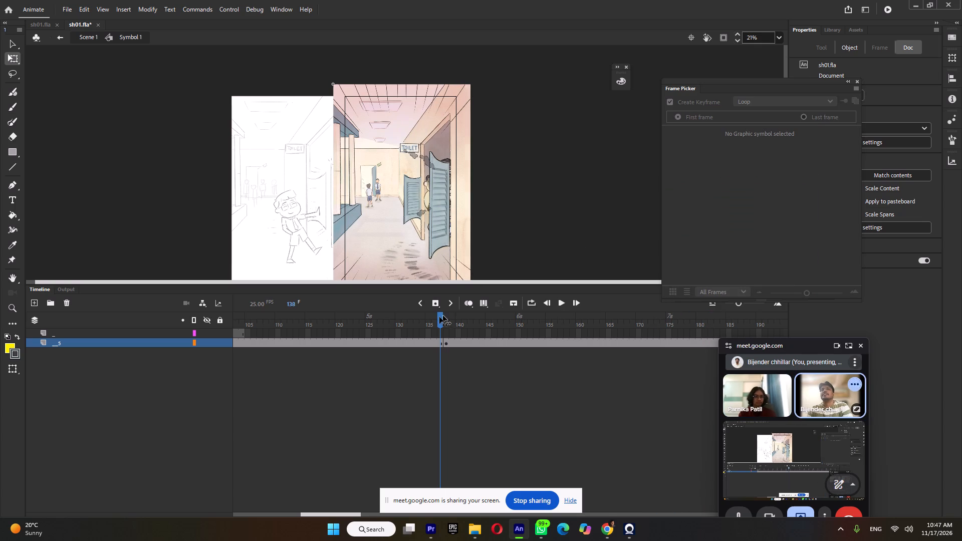
{"action": "left_click_drag", "start_coordinate": [439, 317], "coordinate": [444, 321]}
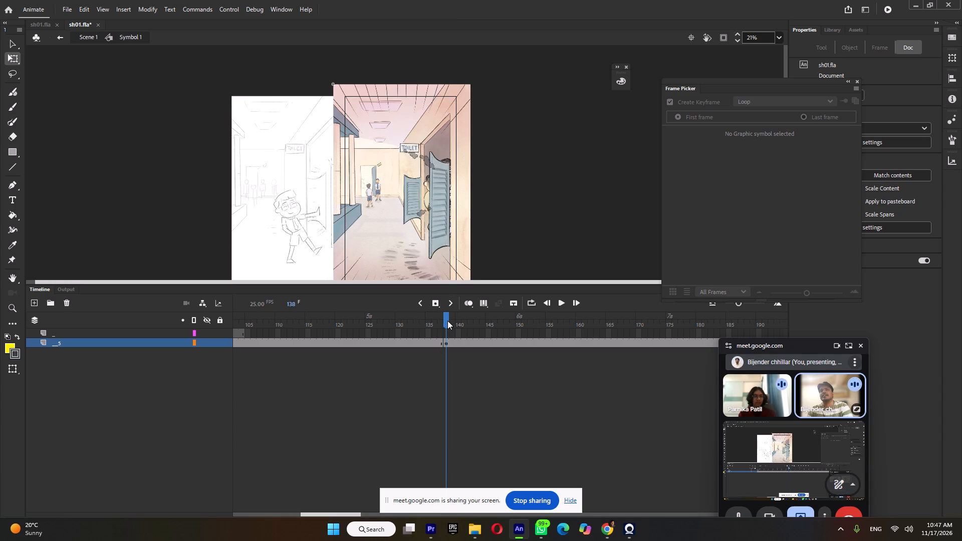
{"action": "left_click_drag", "start_coordinate": [447, 321], "coordinate": [464, 326]}
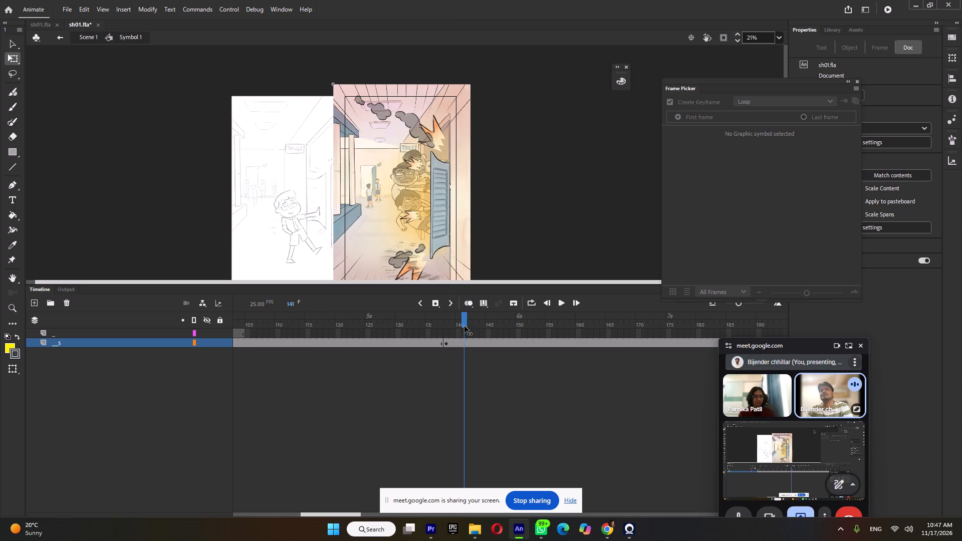
{"action": "left_click_drag", "start_coordinate": [464, 326], "coordinate": [551, 346]}
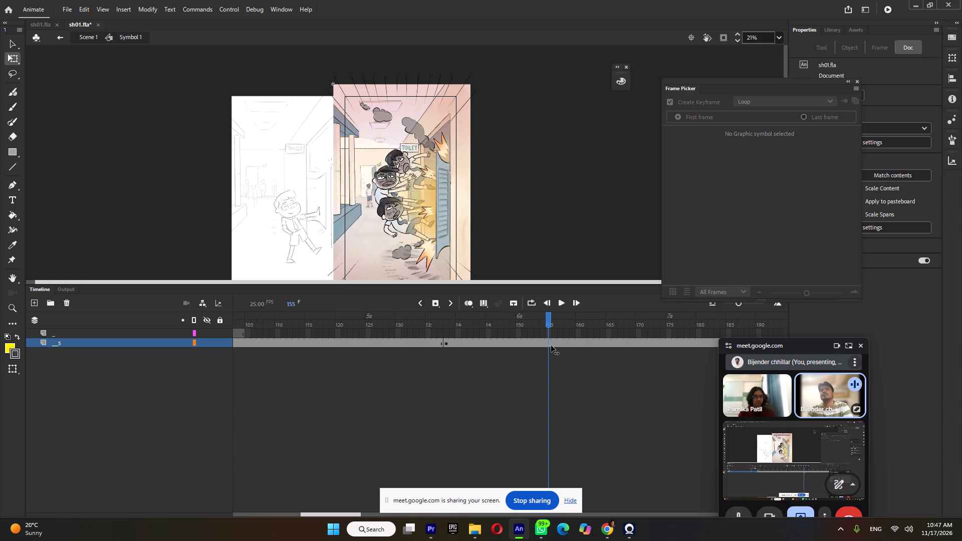
{"action": "left_click_drag", "start_coordinate": [551, 346], "coordinate": [739, 366]}
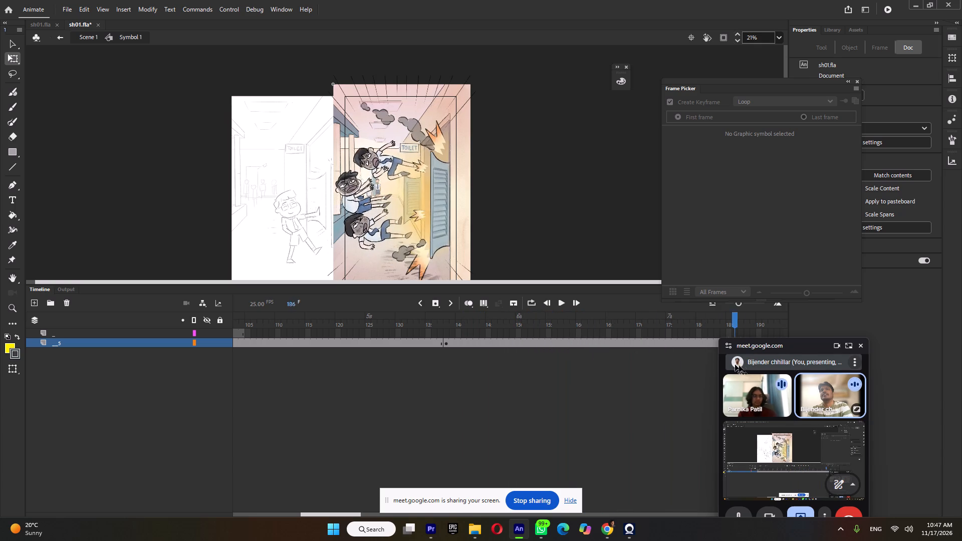
{"action": "left_click_drag", "start_coordinate": [739, 366], "coordinate": [488, 373]}
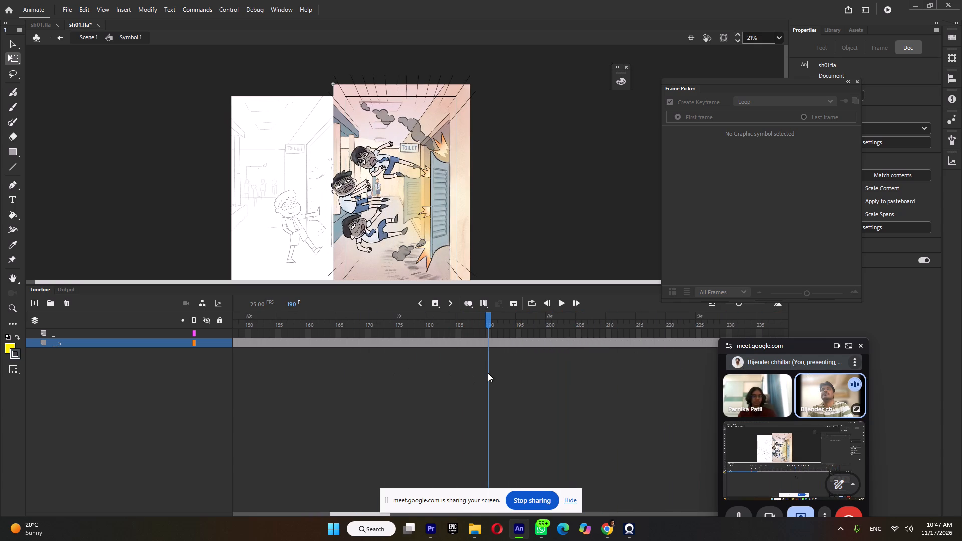
Return to Scene 1 and play from the blast past the fallen boys to the three burnt boys at frame 370.
{"action": "right_click", "coordinate": [488, 373]}
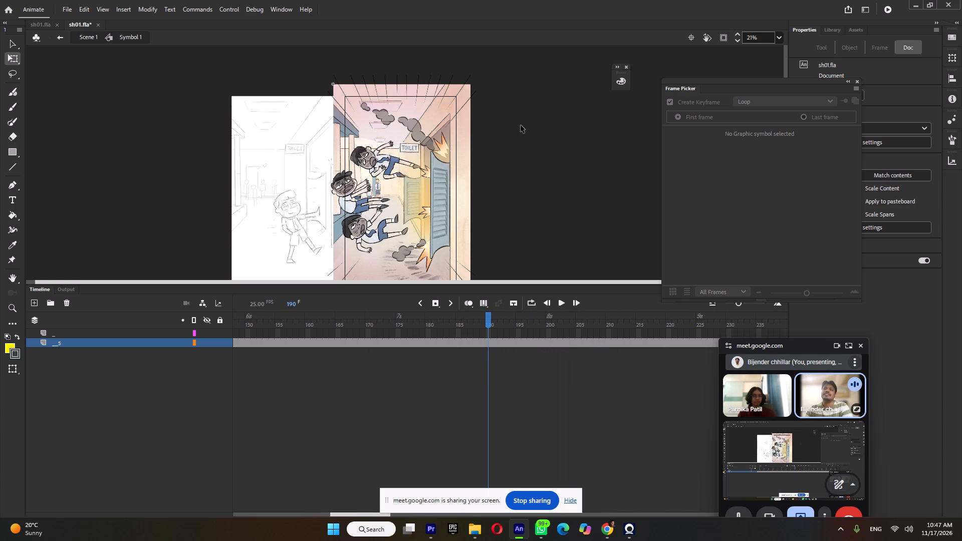
{"action": "double_click", "coordinate": [532, 161]}
{"action": "left_click_drag", "start_coordinate": [281, 315], "coordinate": [207, 326]}
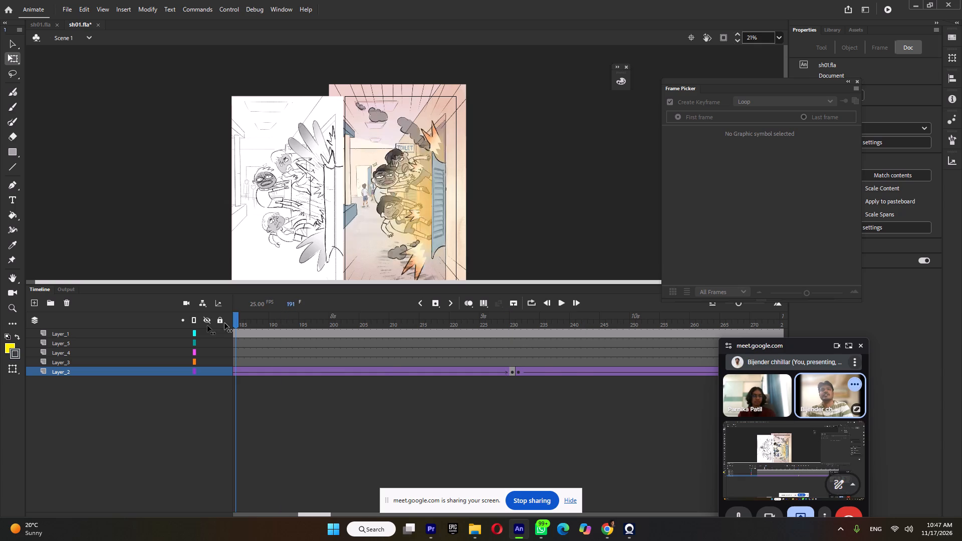
{"action": "left_click_drag", "start_coordinate": [207, 326], "coordinate": [391, 377]}
{"action": "key", "text": "Return"}
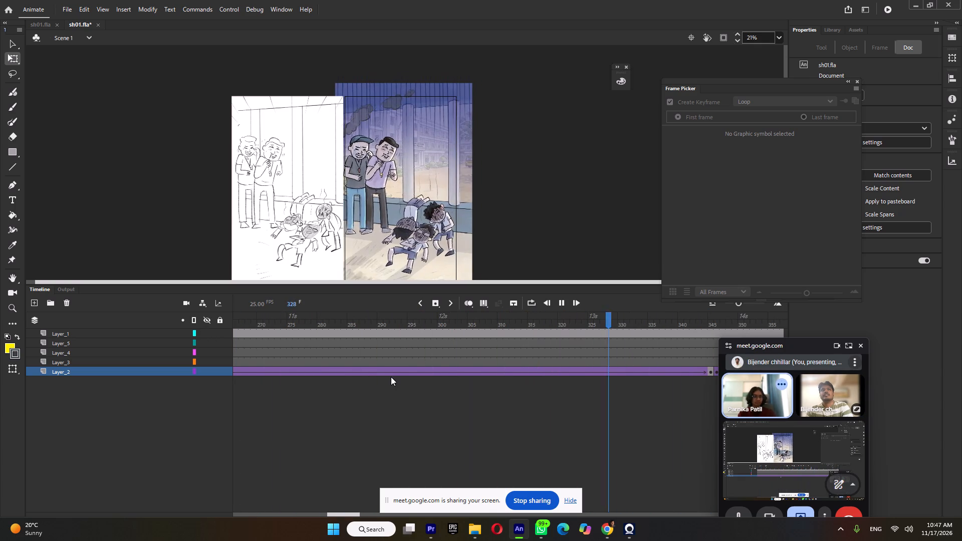
{"action": "key", "text": "Return"}
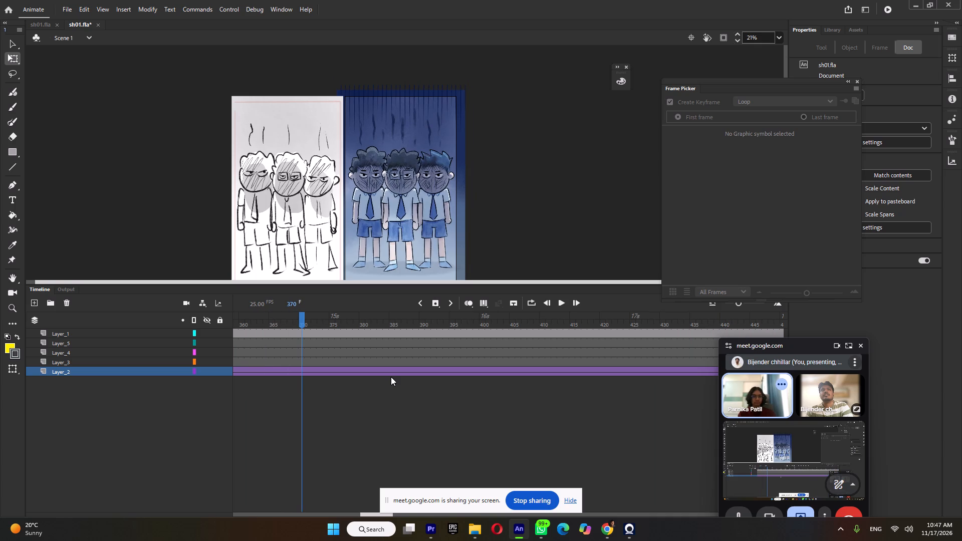
Open the middle burnt boy's Symbol 16 inside symbol 08 and compare its poses on either side of the frame 8 keyframe.
{"action": "triple_click", "coordinate": [404, 211]}
{"action": "left_click", "coordinate": [404, 211]}
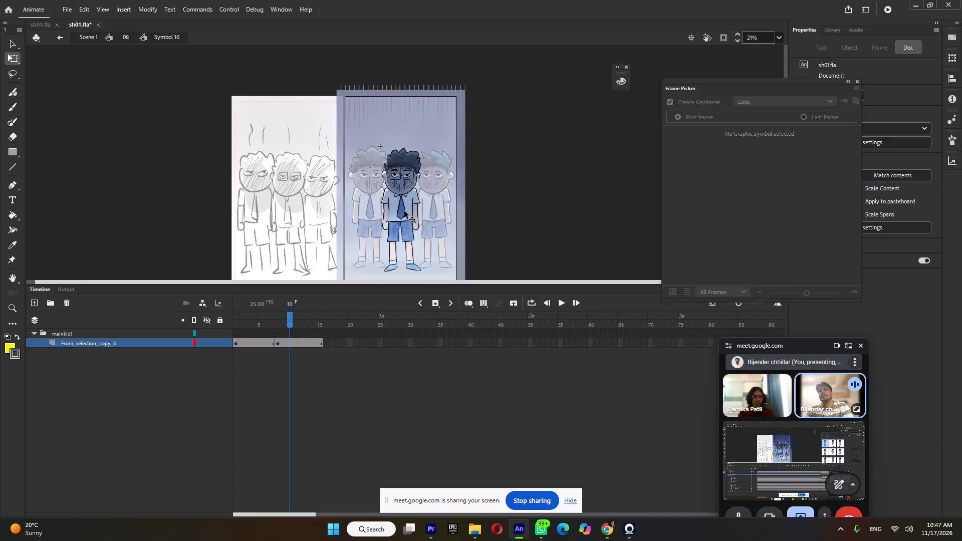
{"action": "left_click_drag", "start_coordinate": [271, 323], "coordinate": [287, 327]}
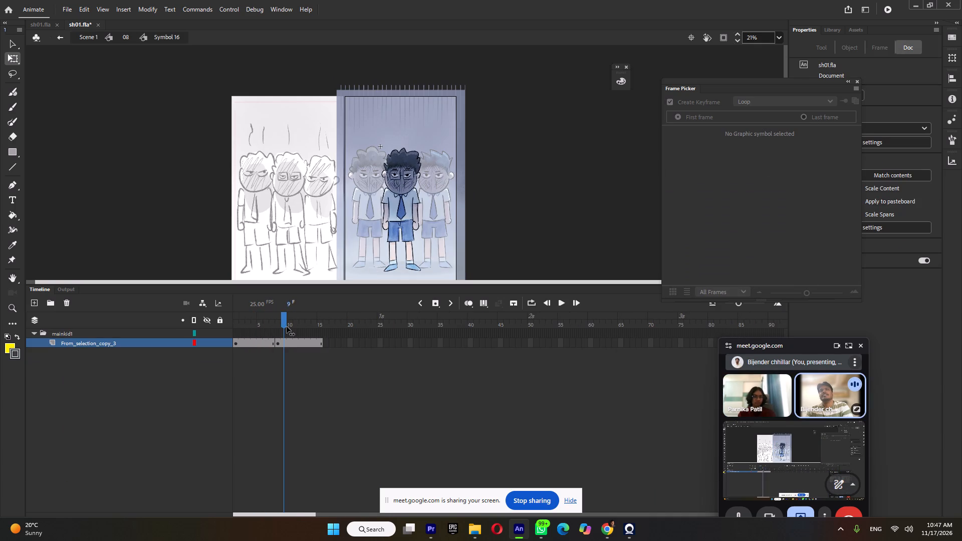
{"action": "left_click_drag", "start_coordinate": [287, 327], "coordinate": [270, 341]}
Go back to symbol 08, open the curly-haired boy's Symbol 17 and compare its poses around frames 8 and 9.
{"action": "double_click", "coordinate": [563, 222]}
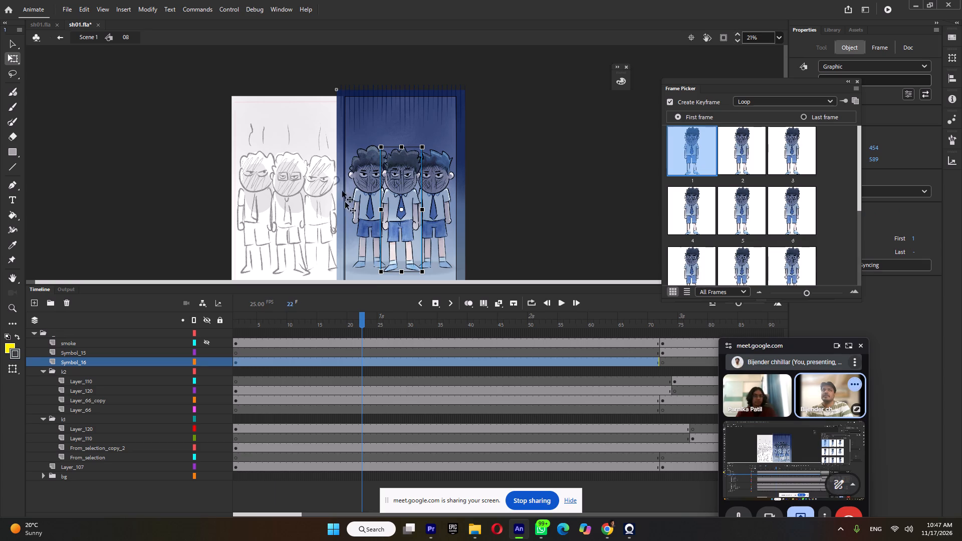
{"action": "double_click", "coordinate": [361, 180]}
{"action": "left_click_drag", "start_coordinate": [272, 322], "coordinate": [279, 327]}
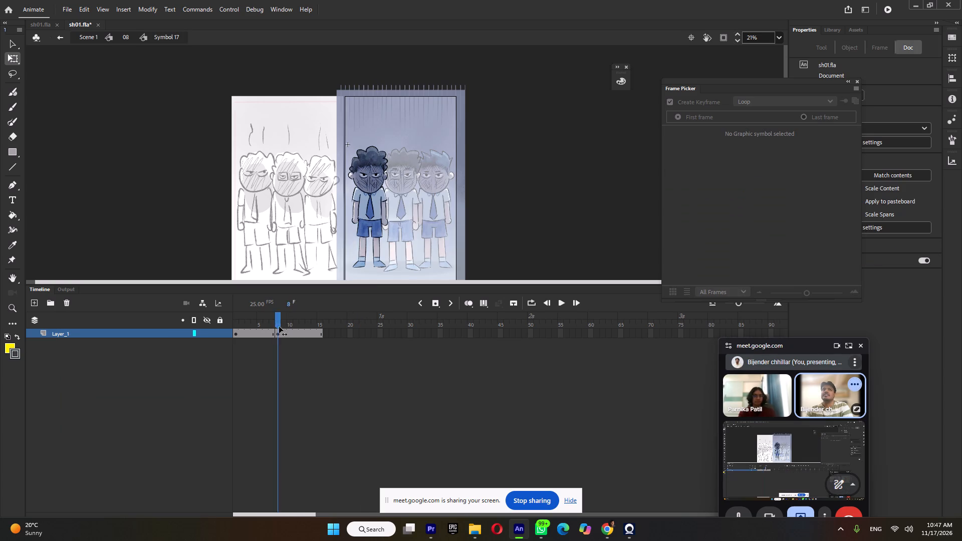
{"action": "left_click_drag", "start_coordinate": [279, 327], "coordinate": [284, 337]}
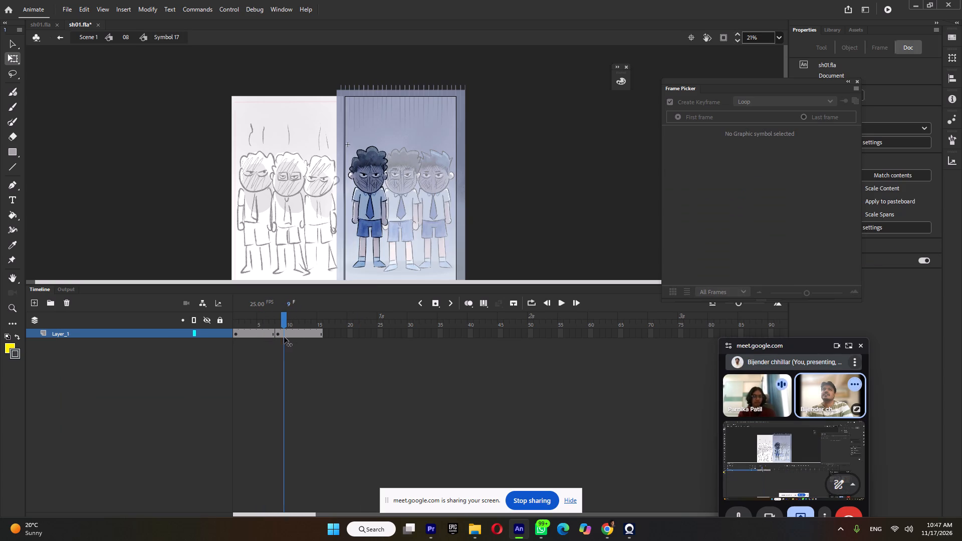
{"action": "left_click_drag", "start_coordinate": [284, 337], "coordinate": [285, 337]}
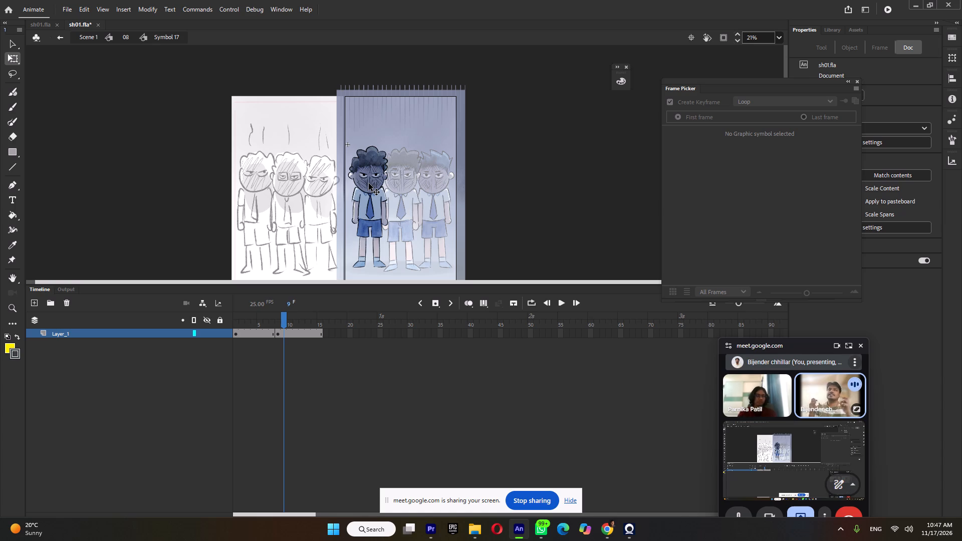
{"action": "left_click_drag", "start_coordinate": [279, 318], "coordinate": [278, 327]}
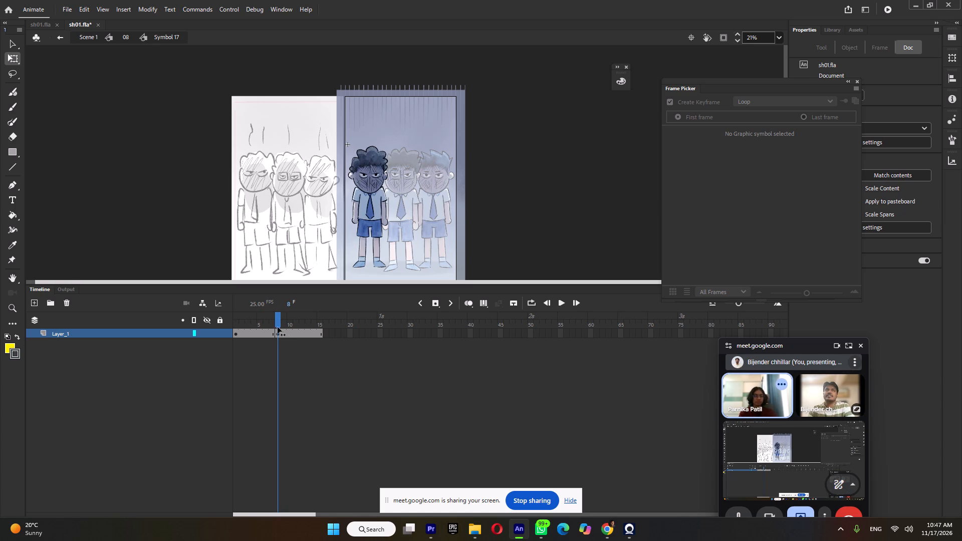
Check the curly-haired boy's pose at frame 9, return to symbol 08 and review the three burnt boys' animation up to frame 86.
{"action": "left_click_drag", "start_coordinate": [278, 327], "coordinate": [281, 333]}
{"action": "double_click", "coordinate": [525, 193]}
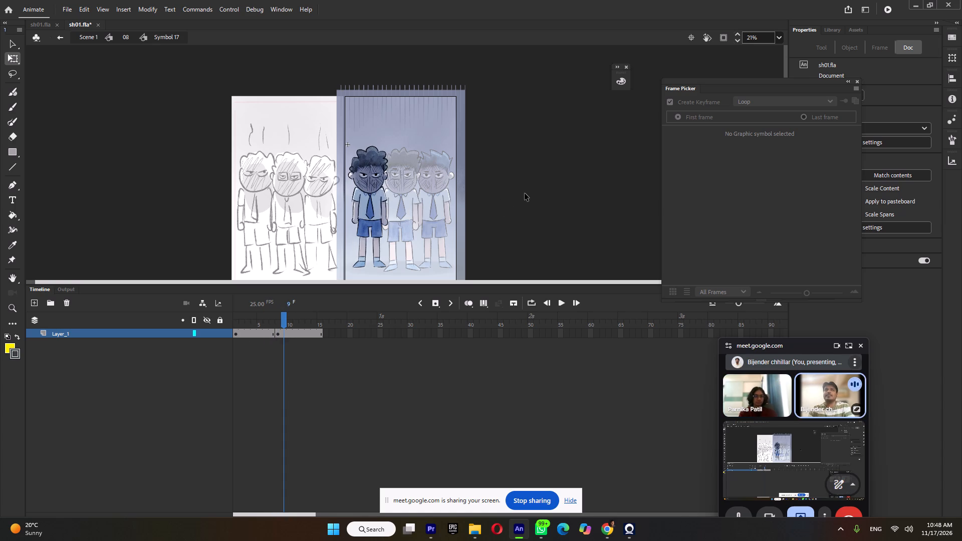
{"action": "key", "text": "Return"}
{"action": "left_click_drag", "start_coordinate": [641, 327], "coordinate": [218, 337]}
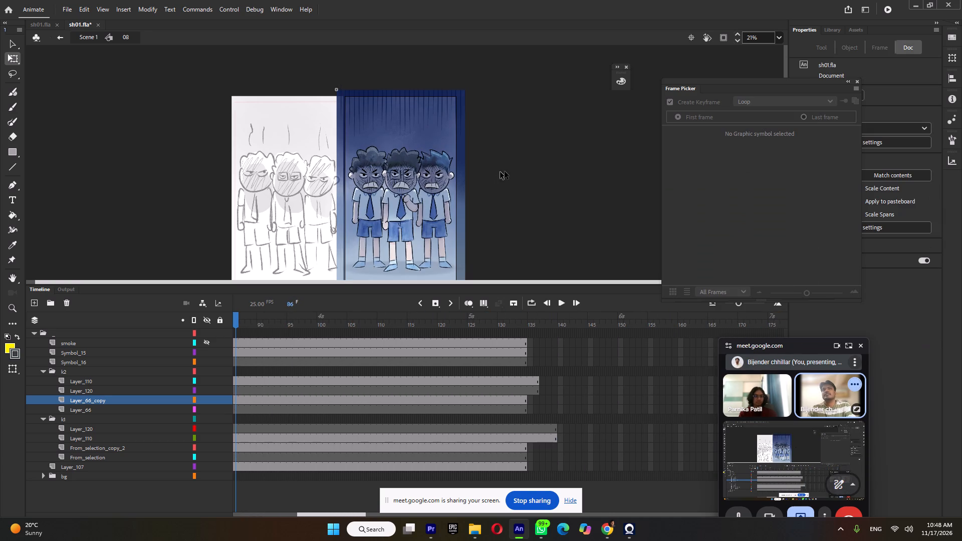
Return to Scene 1 and review the CLASSIFIED door, student ID and weapons room shots, playing through to the TNT box at frame 670.
{"action": "double_click", "coordinate": [535, 172]}
{"action": "key", "text": "Return"}
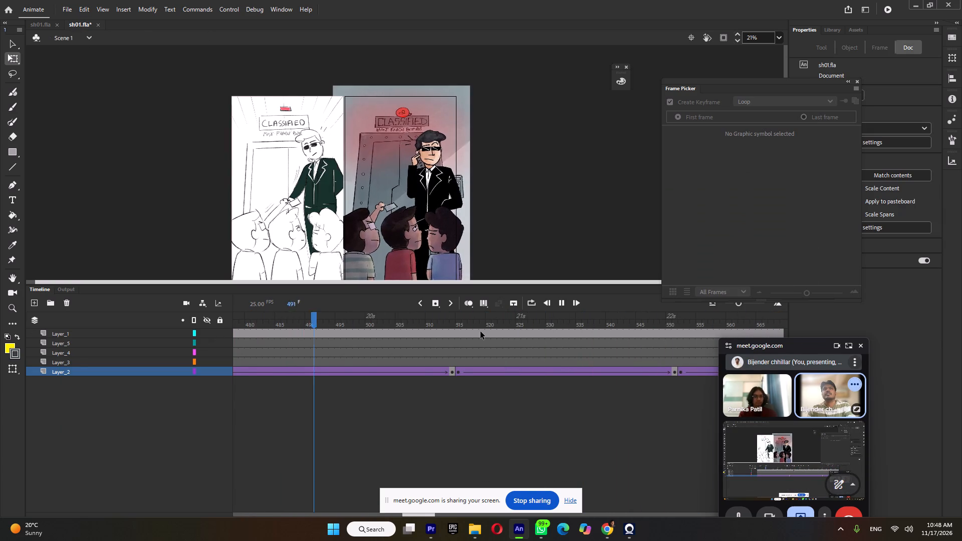
{"action": "key", "text": "Return"}
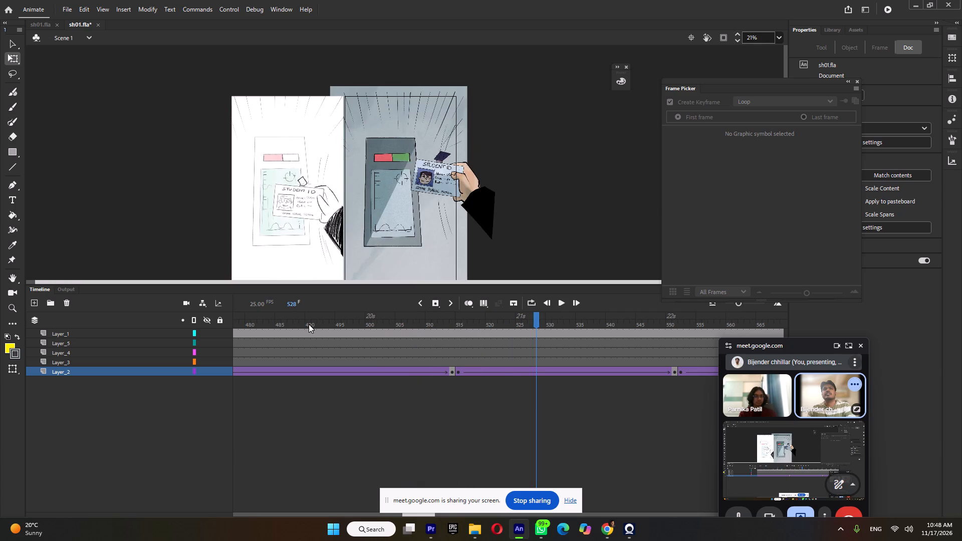
{"action": "left_click_drag", "start_coordinate": [308, 317], "coordinate": [298, 323]}
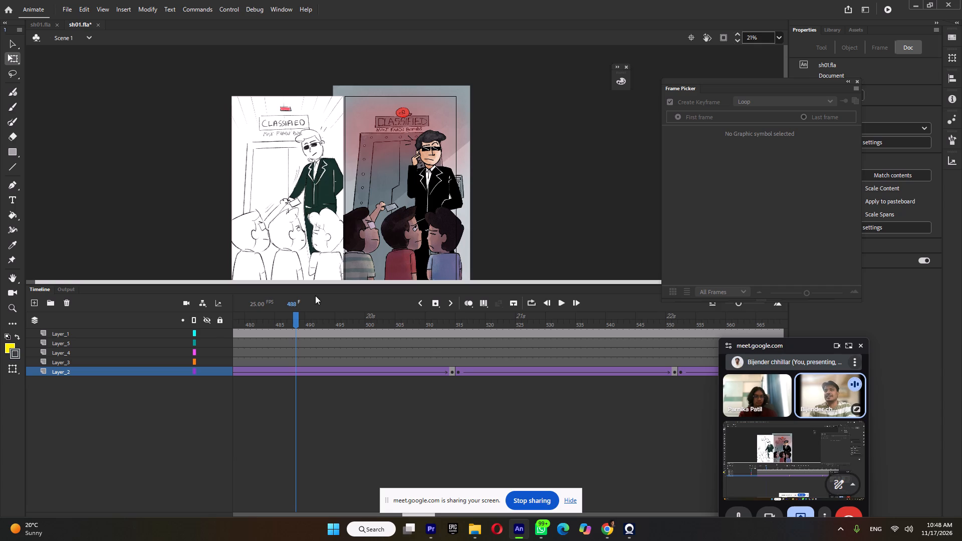
{"action": "left_click_drag", "start_coordinate": [247, 318], "coordinate": [363, 355]}
{"action": "key", "text": "Return"}
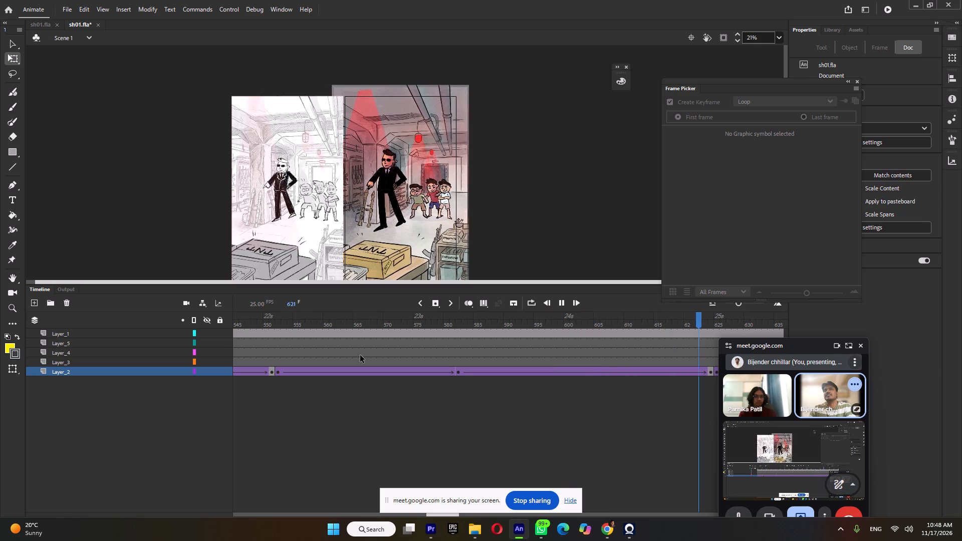
{"action": "key", "text": "Return"}
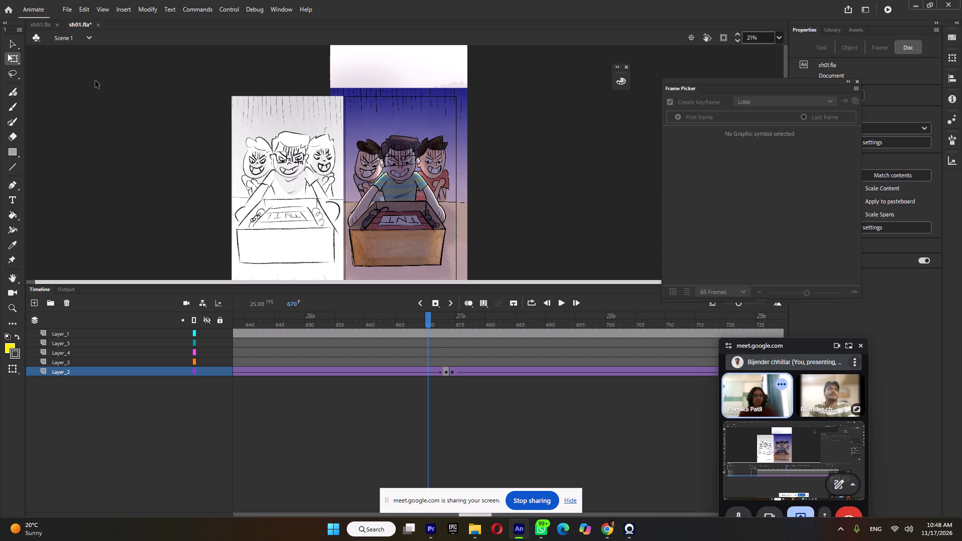
Close both open sh01.fla documents, saving the changes to the modified Diwali one.
{"action": "left_click", "coordinate": [56, 26]}
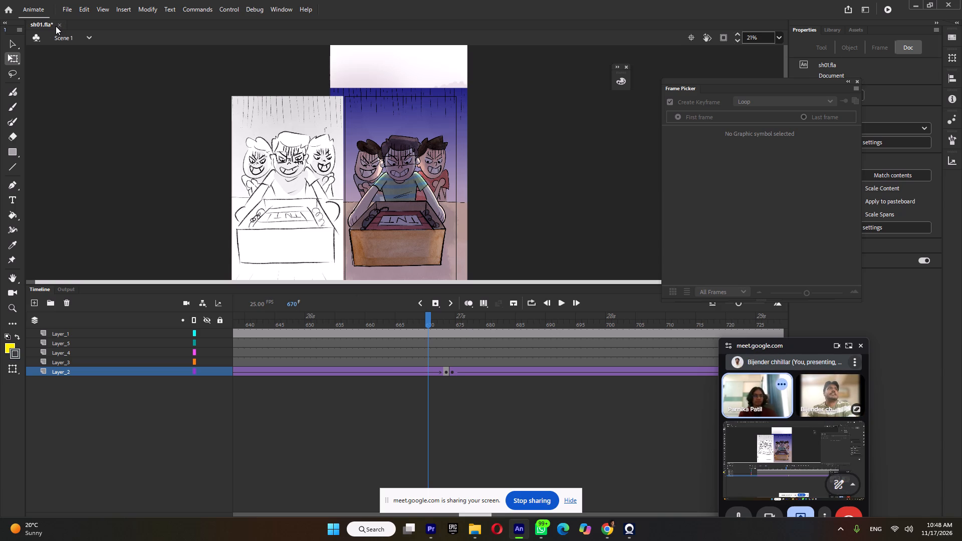
{"action": "left_click", "coordinate": [56, 26]}
{"action": "left_click", "coordinate": [59, 26]}
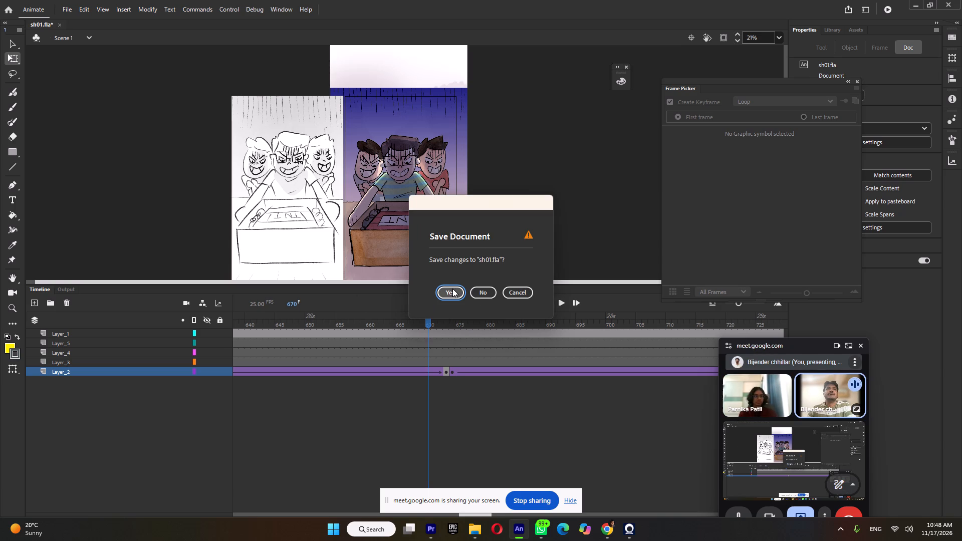
{"action": "left_click", "coordinate": [452, 289]}
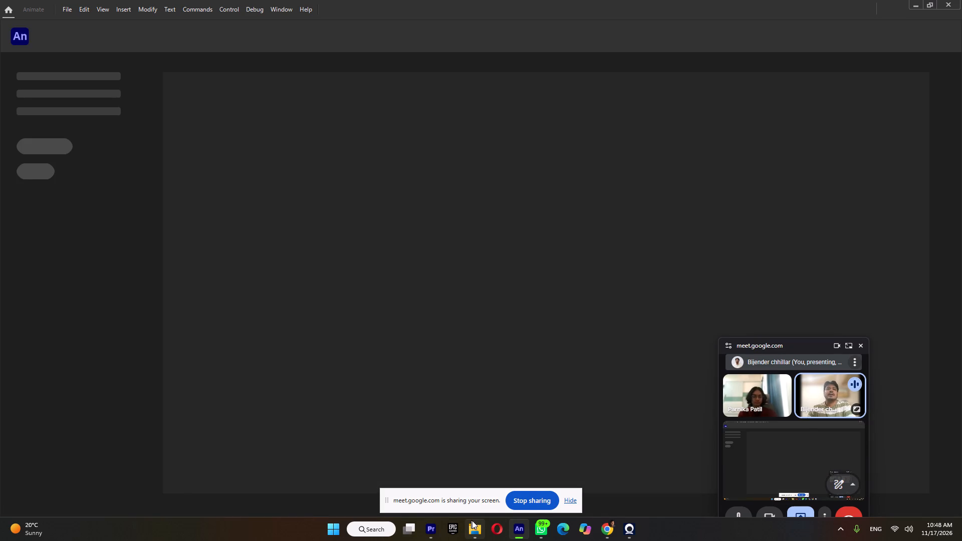
Switch to File Explorer and open 1-8.psd from the Diwali km folder.
{"action": "left_click", "coordinate": [474, 531]}
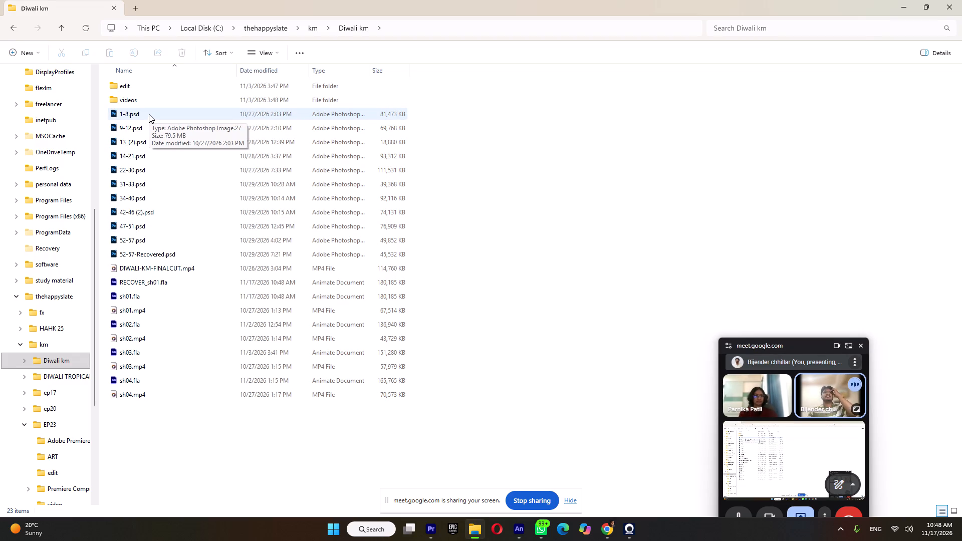
{"action": "double_click", "coordinate": [149, 114]}
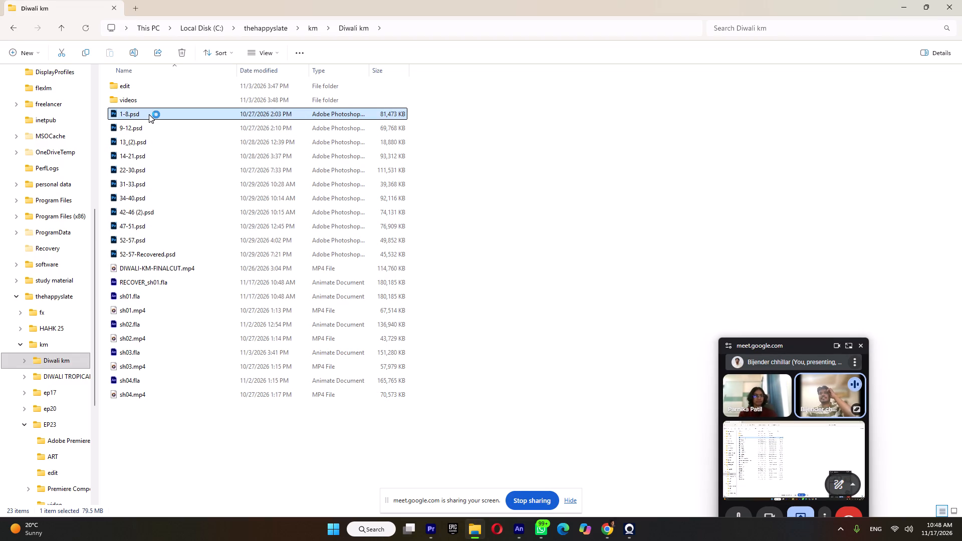
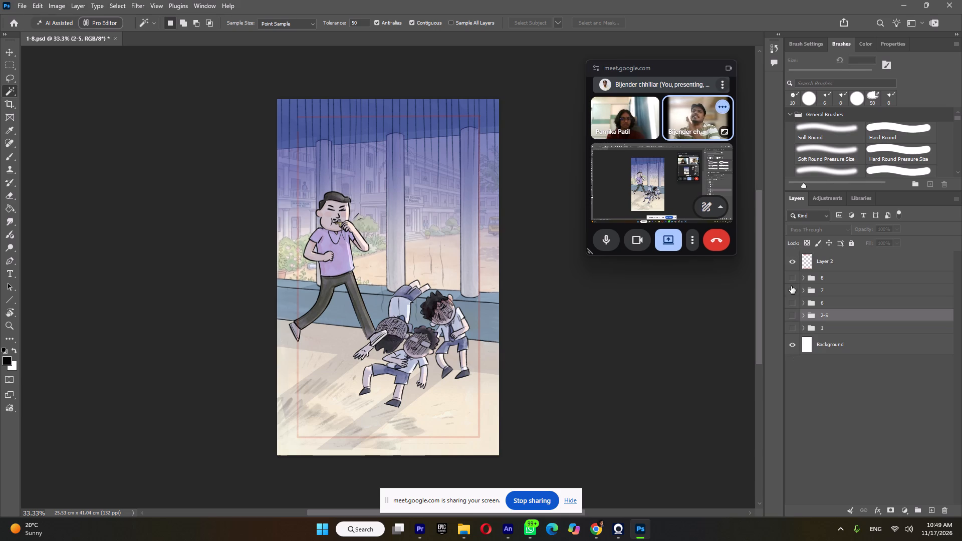
Hide Layer 2, show and expand group 1, then hide Layers 49 and 48 and toggle Layer 136 to show the boy's leg.
{"action": "left_click", "coordinate": [793, 263]}
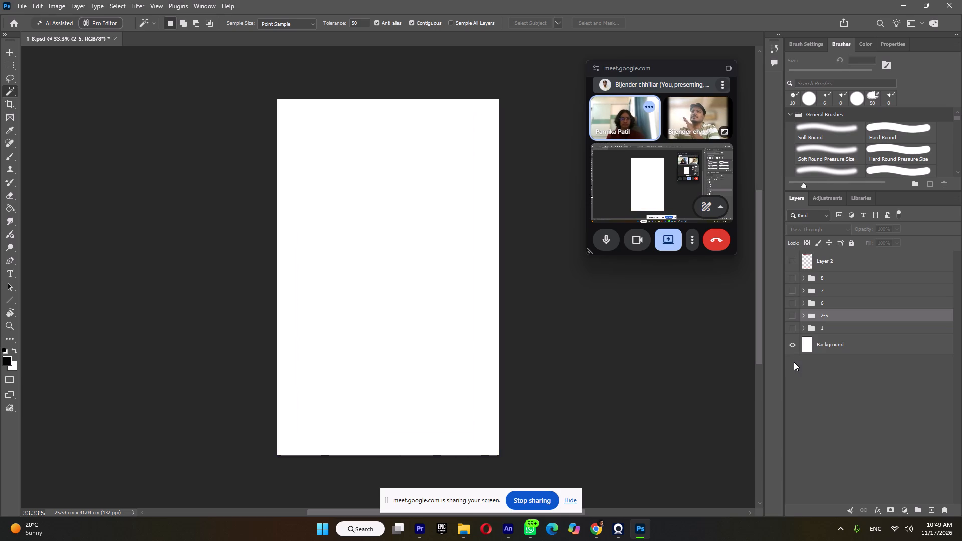
{"action": "left_click", "coordinate": [791, 330]}
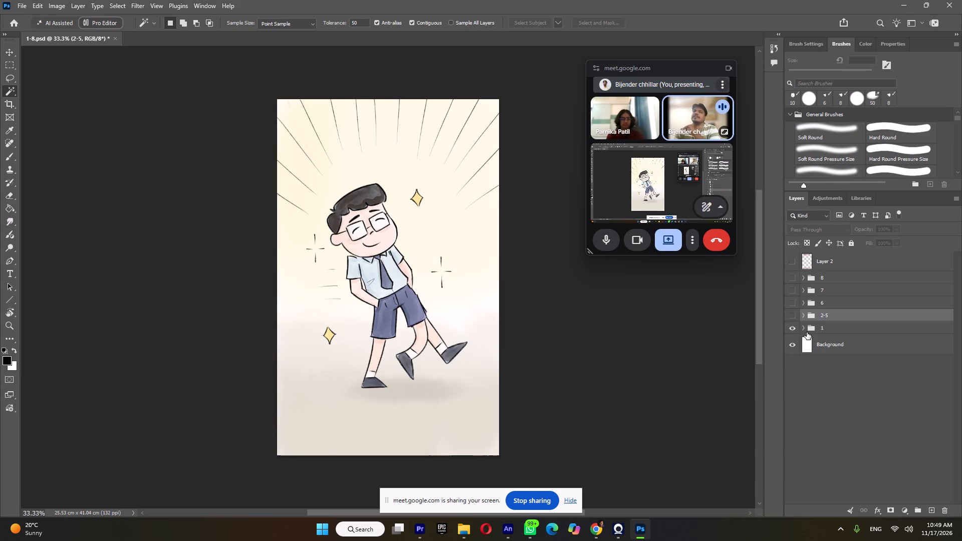
{"action": "left_click", "coordinate": [804, 328]}
{"action": "left_click", "coordinate": [789, 348]}
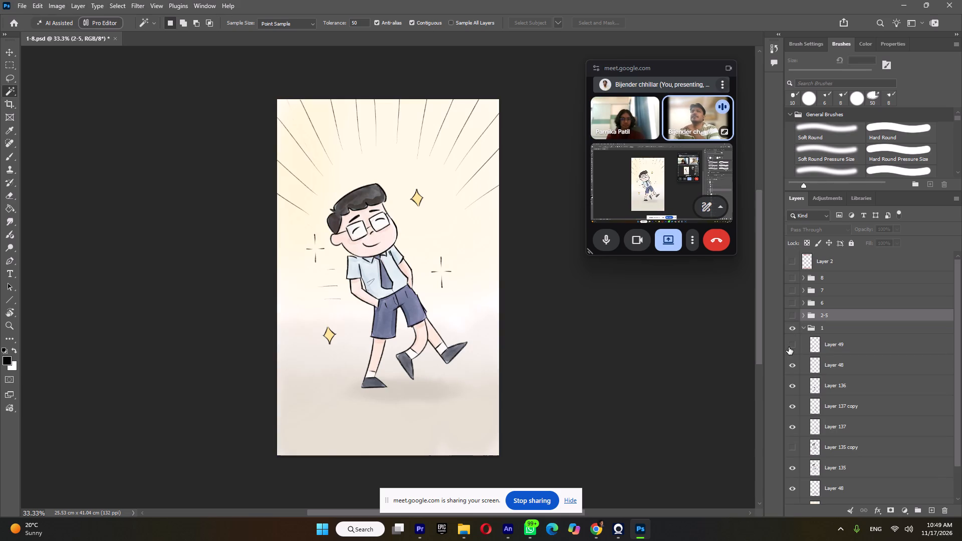
{"action": "left_click", "coordinate": [790, 346]}
{"action": "left_click", "coordinate": [790, 346]}
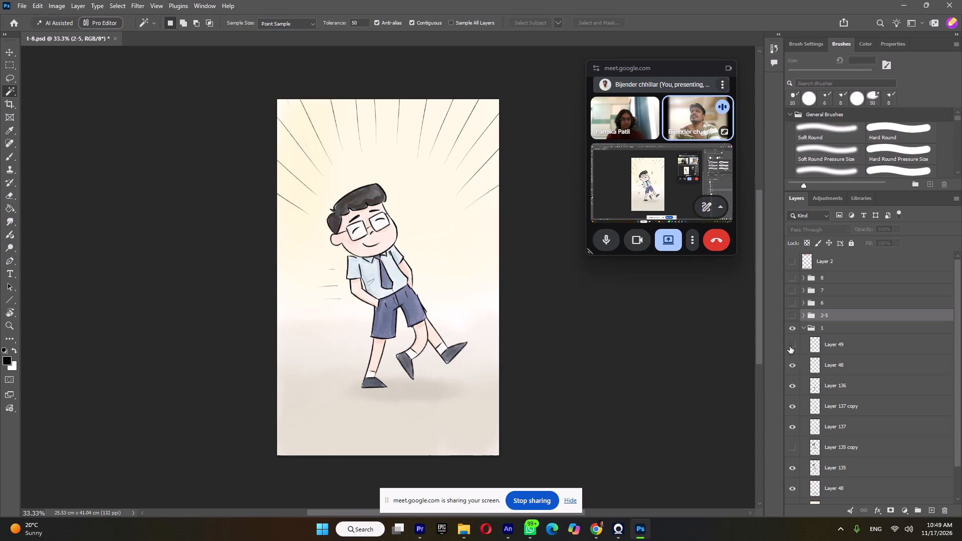
{"action": "left_click", "coordinate": [792, 362]}
{"action": "left_click", "coordinate": [794, 385]}
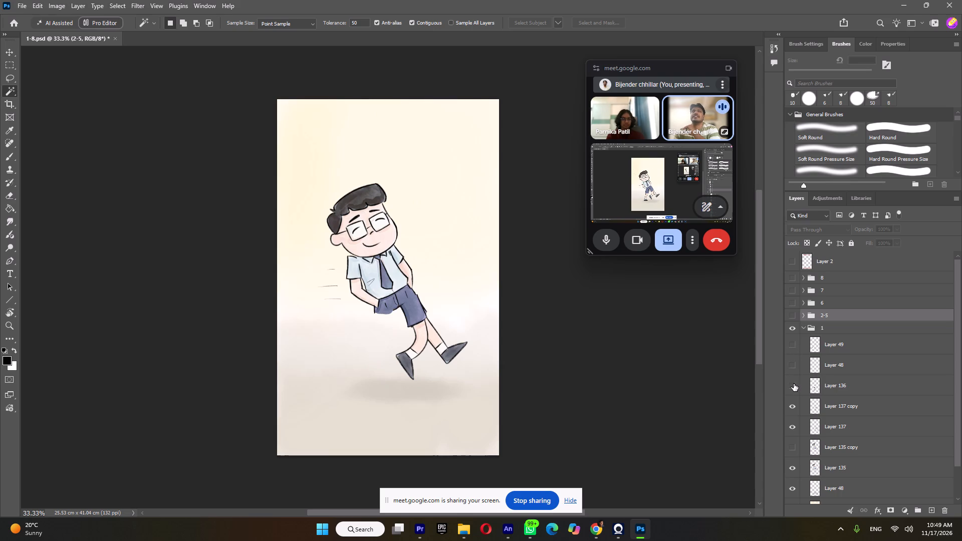
{"action": "left_click", "coordinate": [794, 384]}
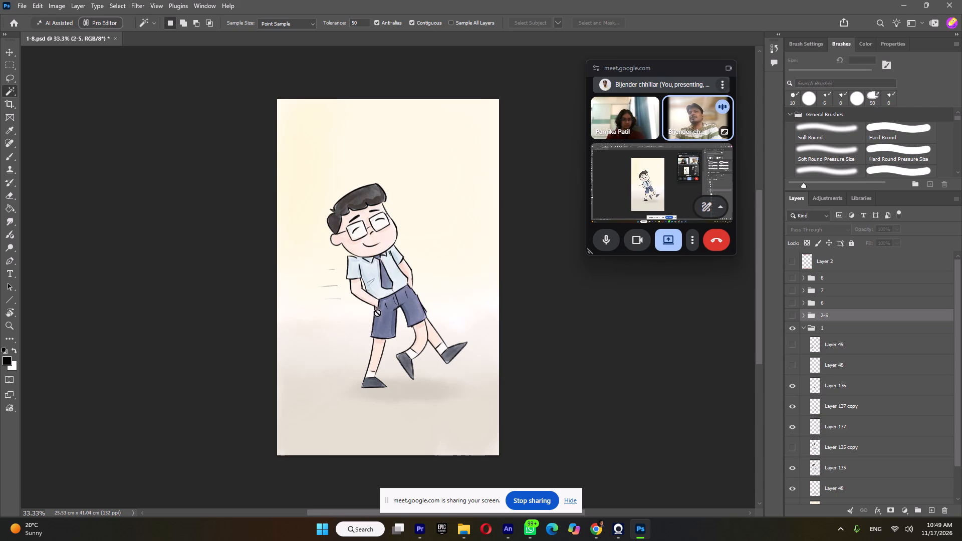
Choose the Brush tool and add a new layer above Layer 49 in group 1.
{"action": "left_click", "coordinate": [10, 157]}
{"action": "scroll", "coordinate": [454, 310], "scroll_direction": "up", "scroll_amount": 5, "text": "alt"}
{"action": "scroll", "coordinate": [377, 297], "scroll_direction": "up", "scroll_amount": 5, "text": "alt"}
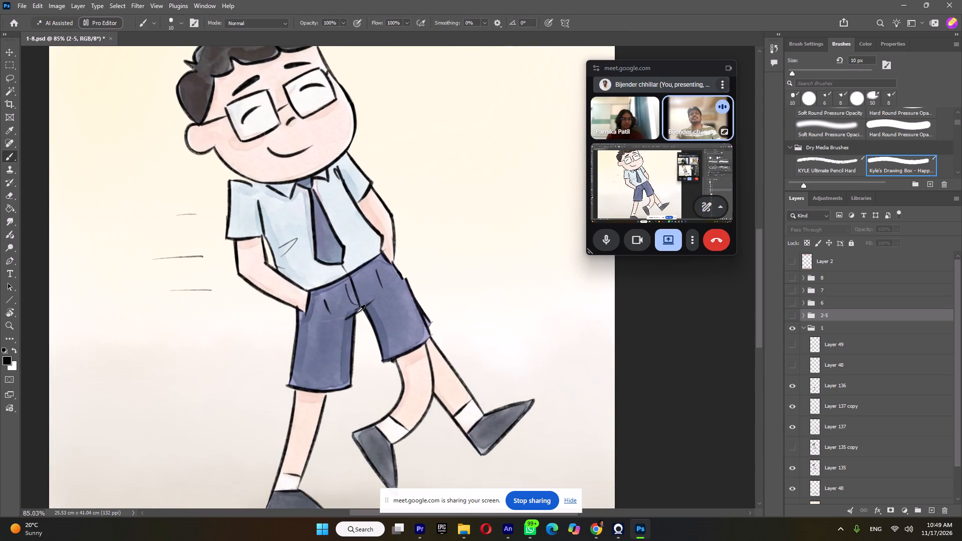
{"action": "scroll", "coordinate": [357, 311], "scroll_direction": "up", "scroll_amount": 6, "text": "alt"}
{"action": "left_click", "coordinate": [372, 310], "text": "alt"}
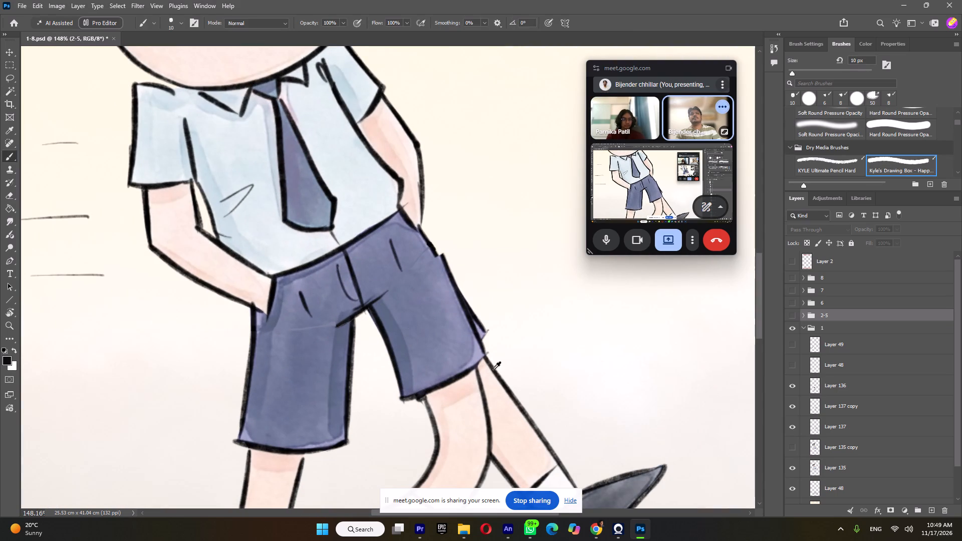
{"action": "left_click", "coordinate": [825, 340]}
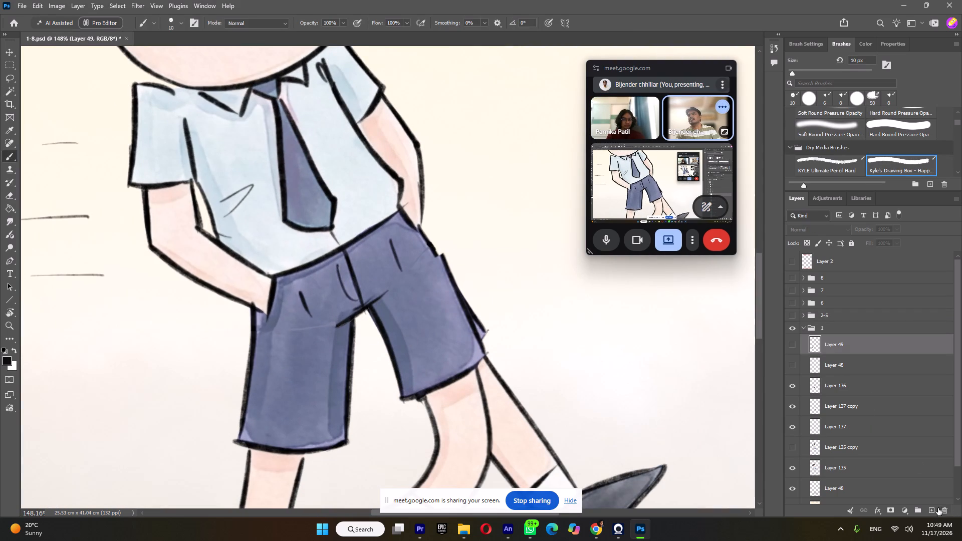
{"action": "left_click", "coordinate": [932, 510]}
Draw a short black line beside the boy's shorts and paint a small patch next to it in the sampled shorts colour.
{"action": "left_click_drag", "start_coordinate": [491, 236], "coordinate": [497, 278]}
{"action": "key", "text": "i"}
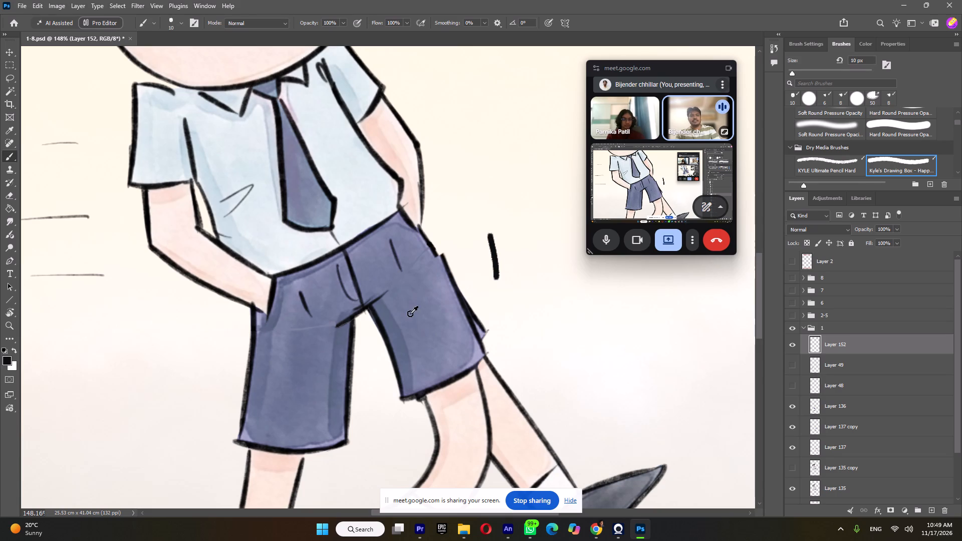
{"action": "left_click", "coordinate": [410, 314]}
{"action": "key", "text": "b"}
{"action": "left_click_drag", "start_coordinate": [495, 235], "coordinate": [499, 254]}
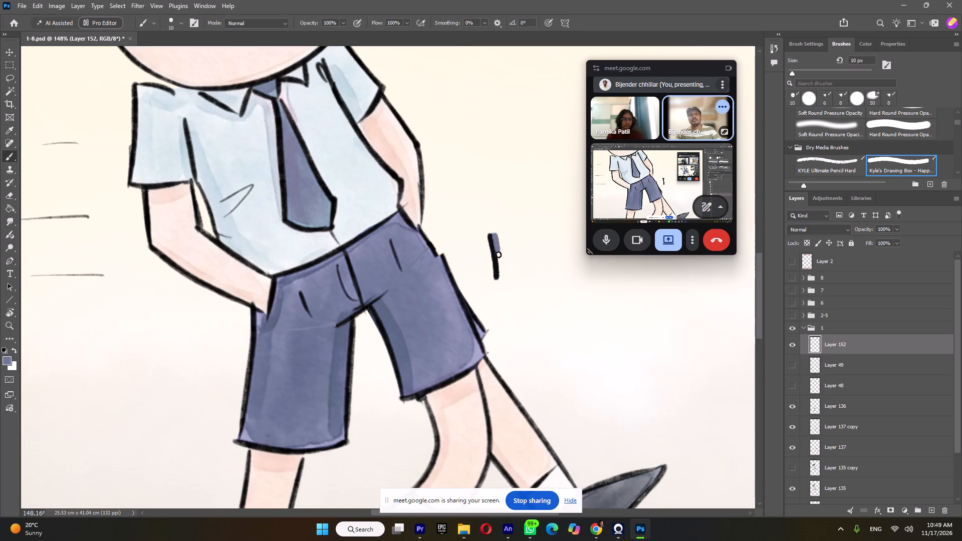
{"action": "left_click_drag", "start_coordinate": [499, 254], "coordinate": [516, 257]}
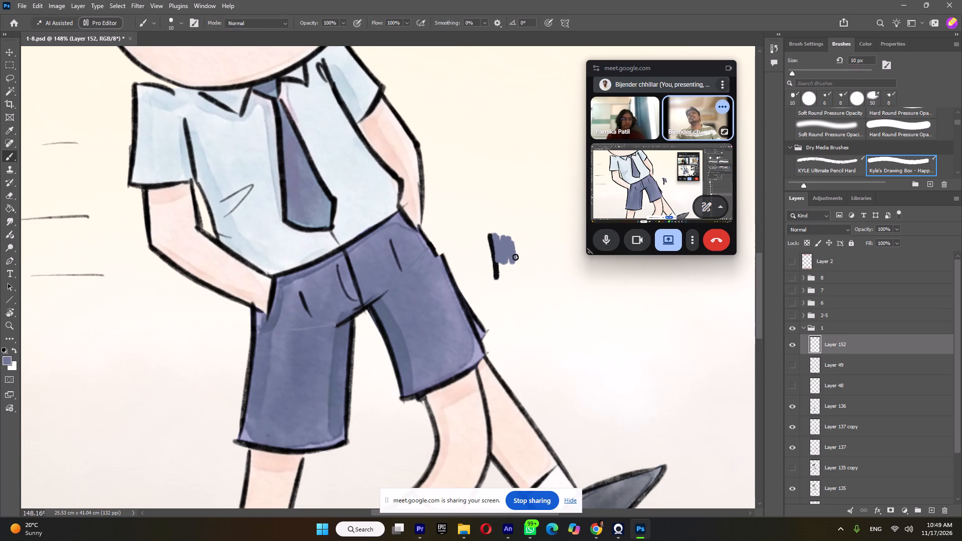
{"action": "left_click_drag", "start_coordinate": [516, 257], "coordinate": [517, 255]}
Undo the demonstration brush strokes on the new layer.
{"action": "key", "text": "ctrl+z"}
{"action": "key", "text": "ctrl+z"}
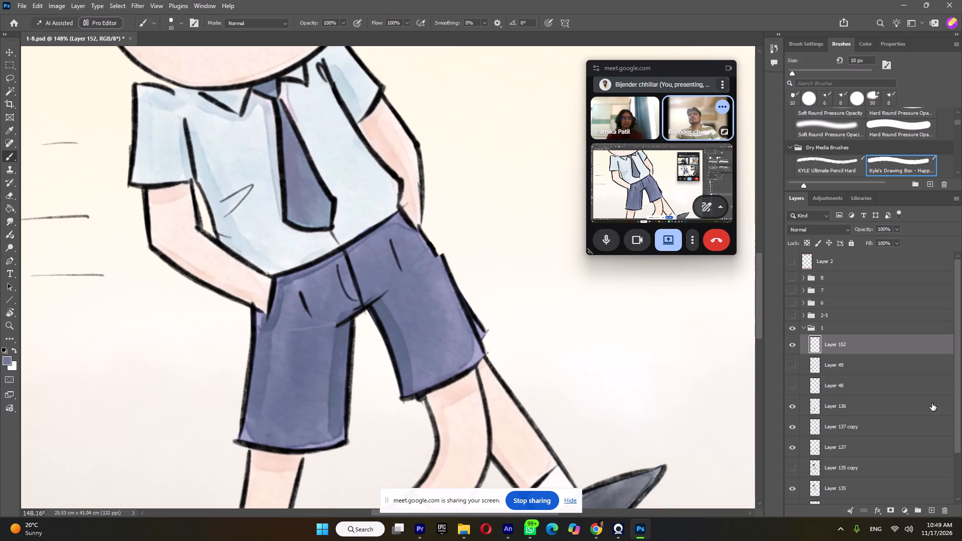
Hide the new empty layer, then toggle Layer 136 and leave it hidden to expose the artwork behind the boy's leg.
{"action": "left_click", "coordinate": [792, 345]}
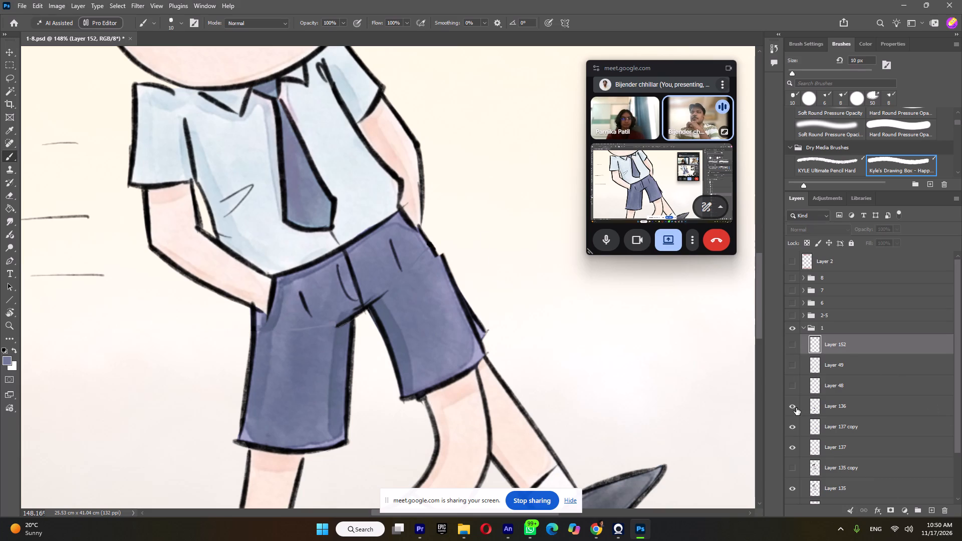
{"action": "left_click", "coordinate": [796, 408]}
{"action": "left_click", "coordinate": [794, 407]}
{"action": "scroll", "coordinate": [315, 346], "scroll_direction": "down", "scroll_amount": 7, "text": "ctrl"}
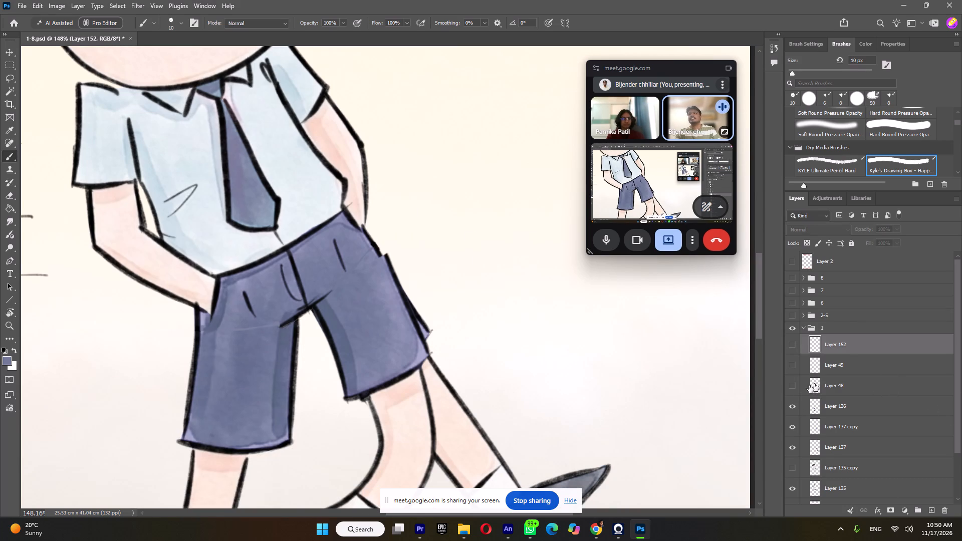
{"action": "left_click", "coordinate": [794, 407]}
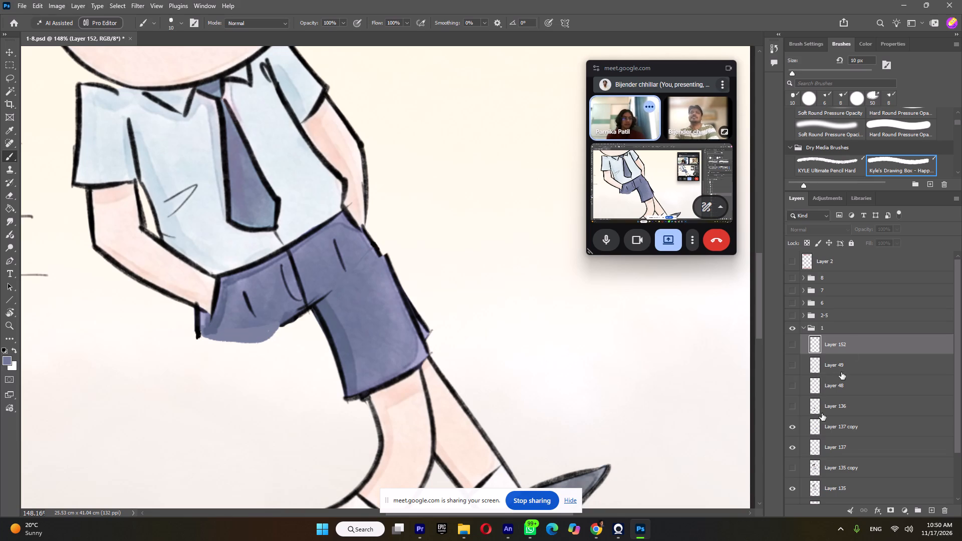
Hide Layer 137 copy, then toggle Layer 137 and Layer 135 to show the separated leg and body artwork.
{"action": "left_click", "coordinate": [791, 428]}
{"action": "left_click", "coordinate": [793, 448]}
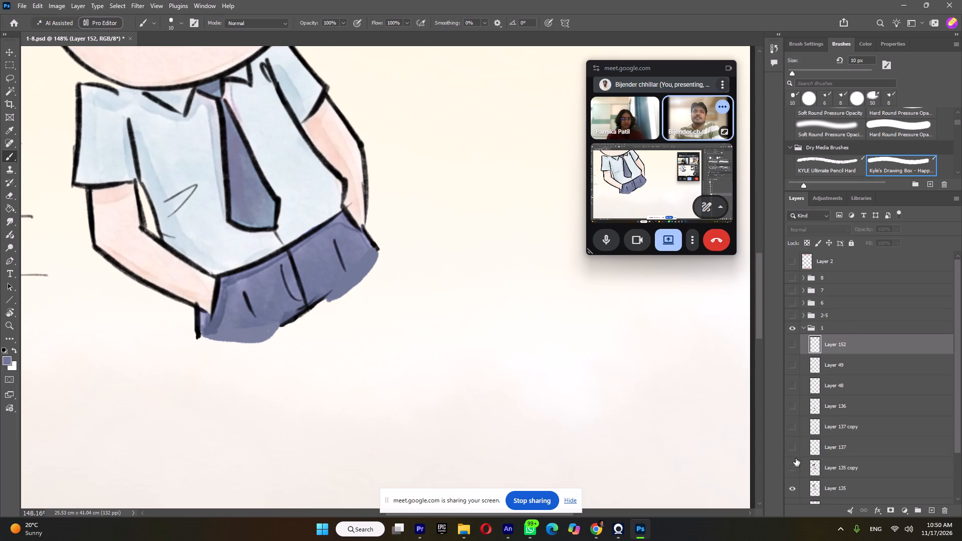
{"action": "left_click", "coordinate": [796, 447]}
{"action": "left_click", "coordinate": [797, 452]}
{"action": "left_click", "coordinate": [797, 452]}
{"action": "scroll", "coordinate": [277, 254], "scroll_direction": "down", "scroll_amount": 2, "text": "alt"}
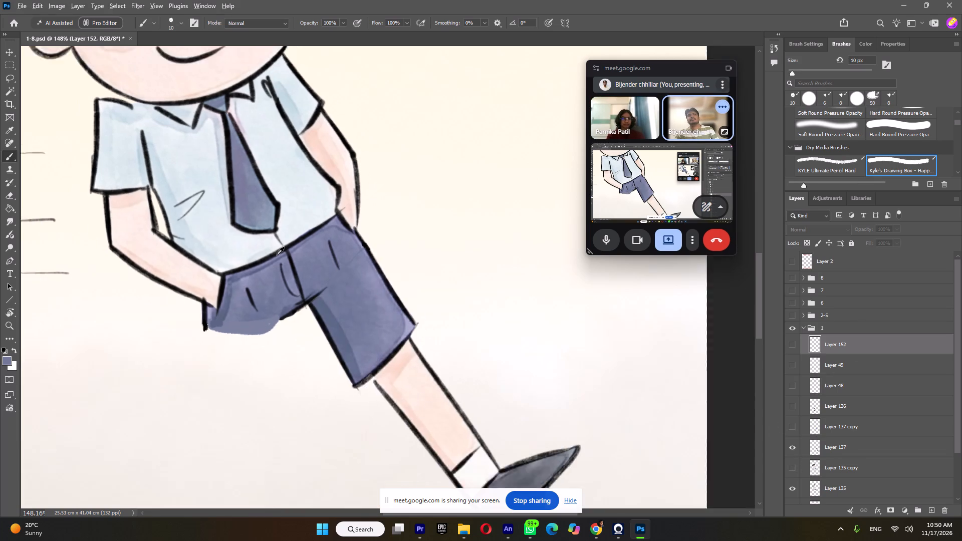
{"action": "scroll", "coordinate": [277, 254], "scroll_direction": "down", "scroll_amount": 10, "text": "alt"}
{"action": "left_click", "coordinate": [795, 487]}
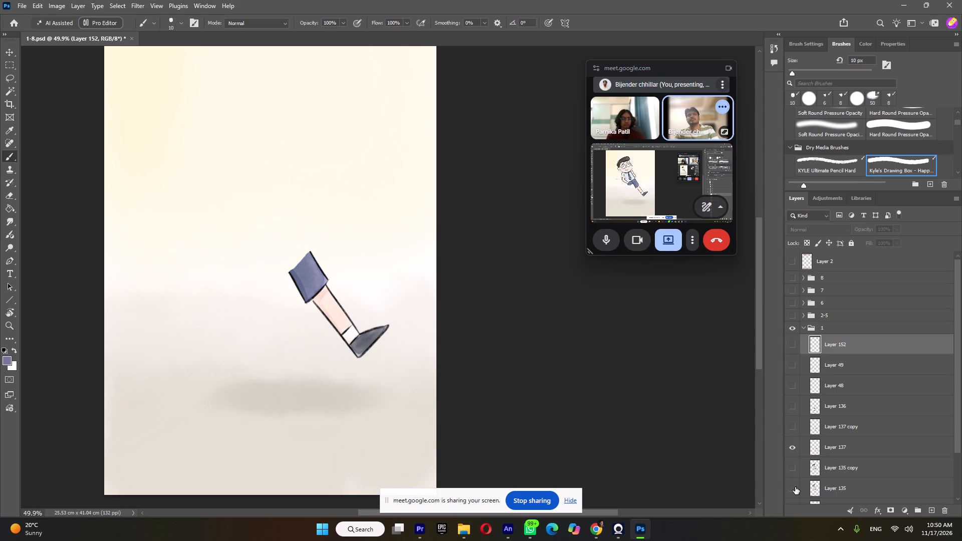
{"action": "left_click", "coordinate": [795, 487]}
Hide group 1, show the toilet corridor scene in group 2-5, and briefly preview the explosion artwork in group 6.
{"action": "scroll", "coordinate": [875, 390], "scroll_direction": "up", "scroll_amount": 7}
{"action": "left_click", "coordinate": [785, 326]}
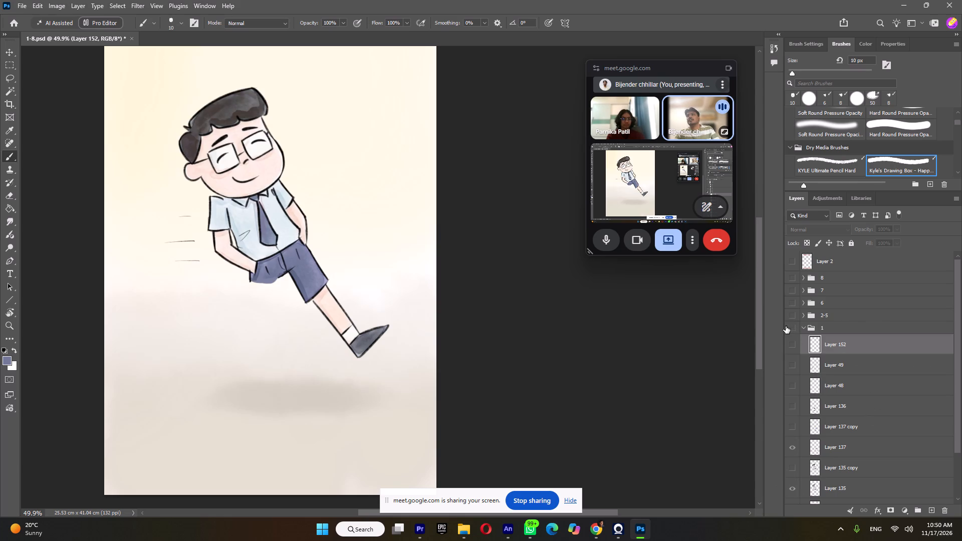
{"action": "left_click", "coordinate": [790, 313]}
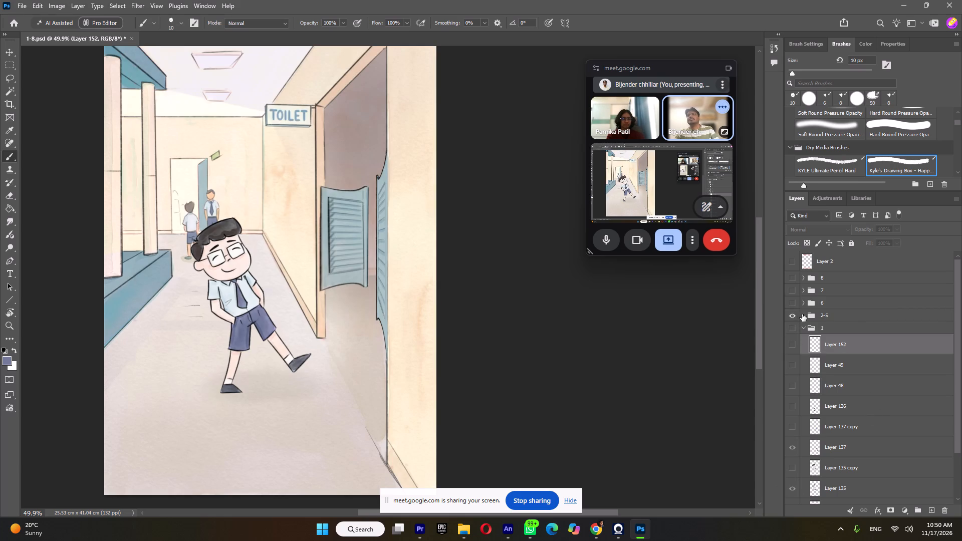
{"action": "left_click", "coordinate": [795, 305]}
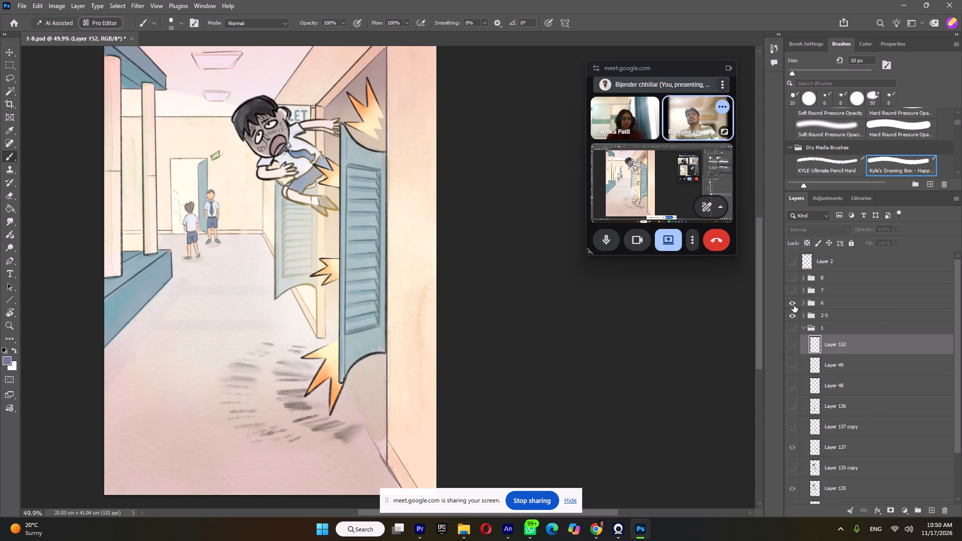
{"action": "left_click", "coordinate": [794, 305]}
{"action": "left_click", "coordinate": [794, 318]}
{"action": "left_click", "coordinate": [792, 316]}
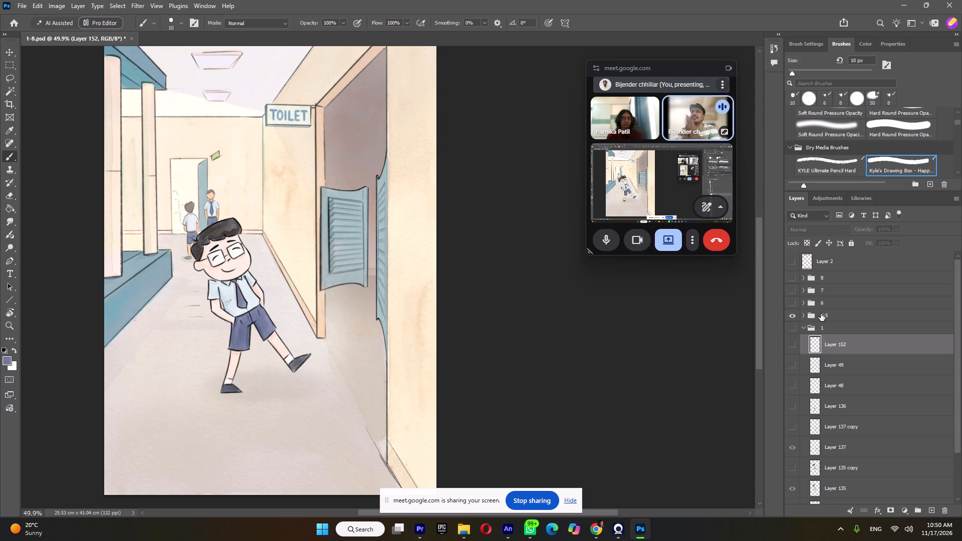
{"action": "left_click", "coordinate": [825, 299]}
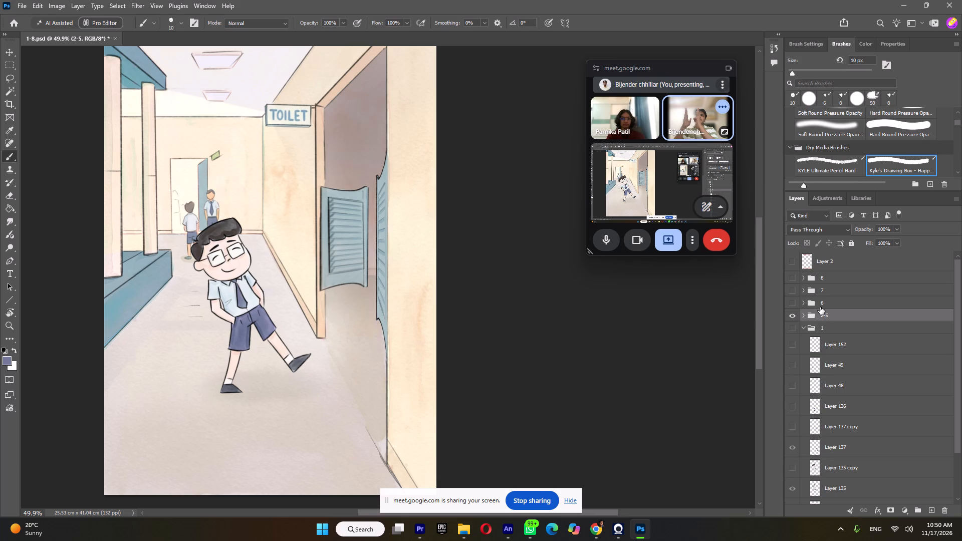
{"action": "left_click", "coordinate": [783, 303]}
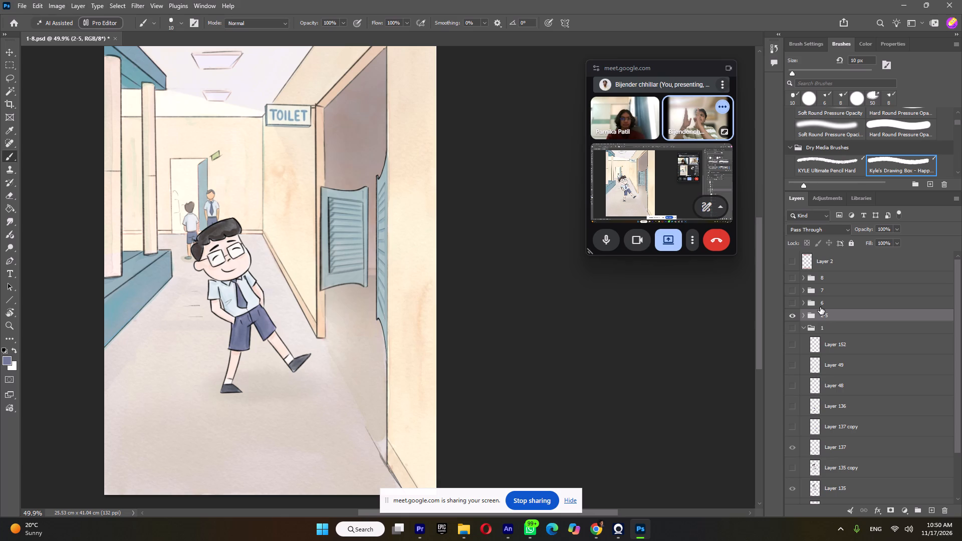